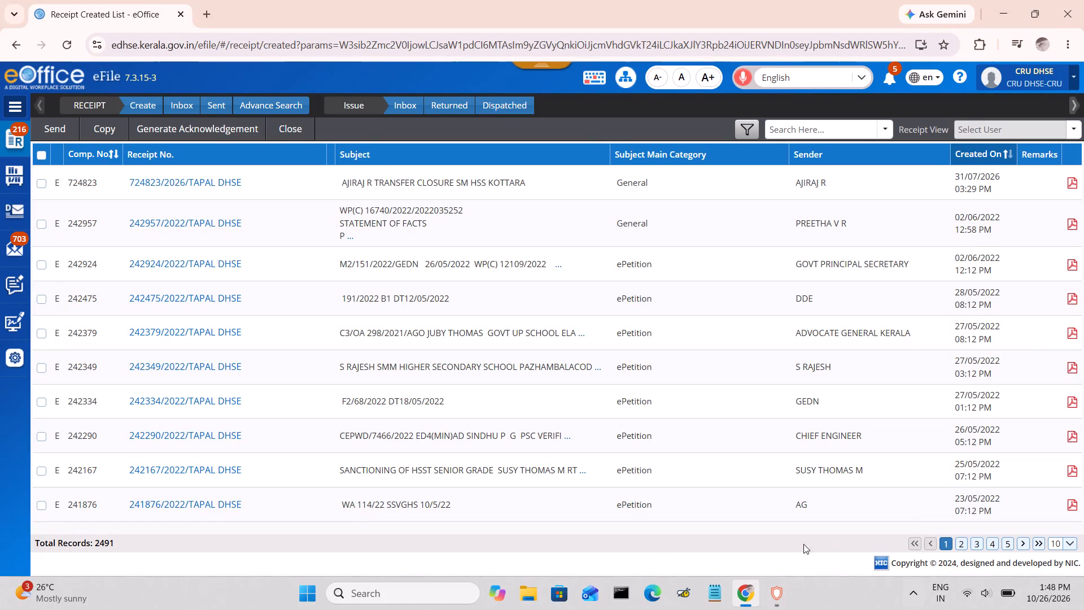
Launch the edhse web application from the HySecure Application Launchpad and start the eOffice login with Parichay.
left_click(779, 591)
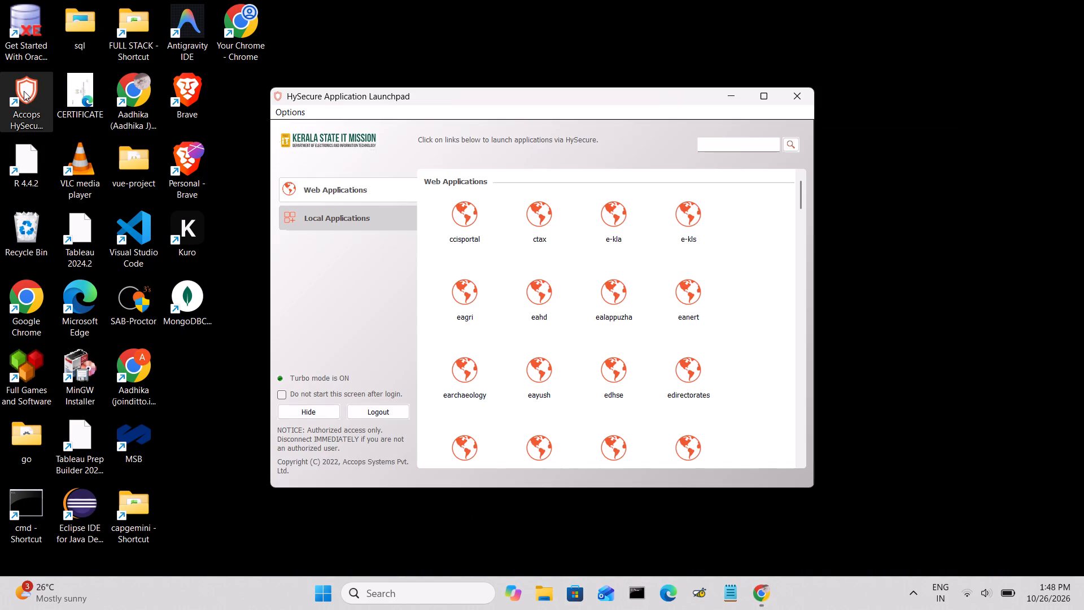
double_click(617, 371)
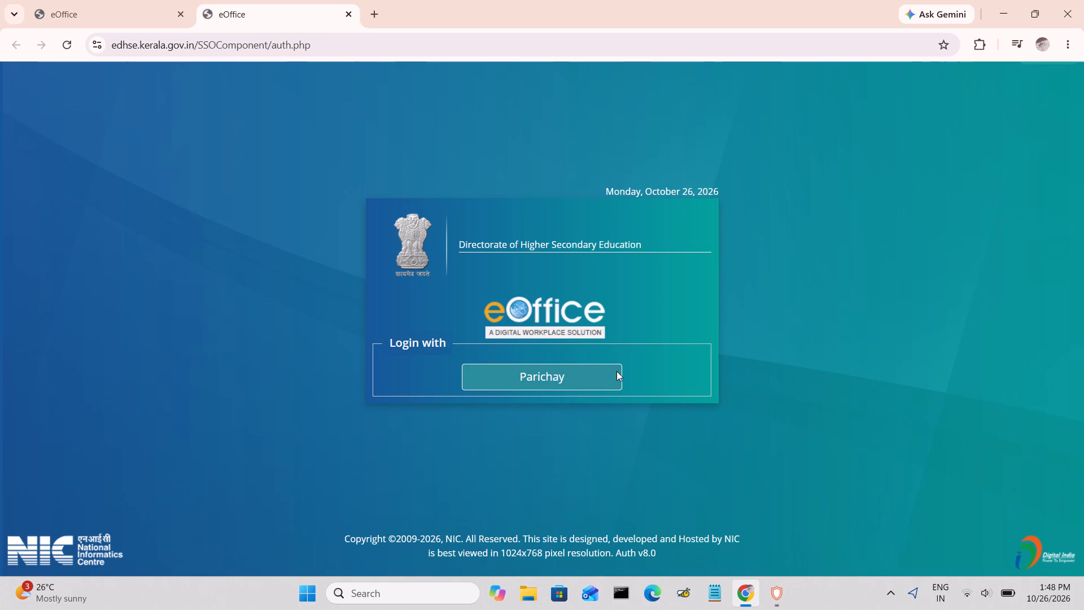
left_click(565, 372)
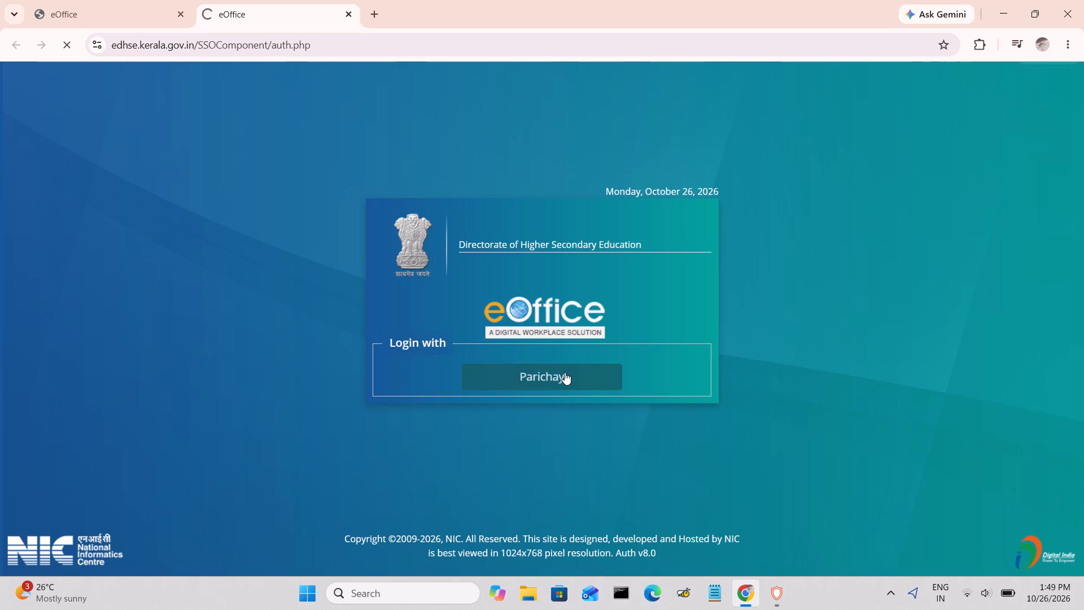
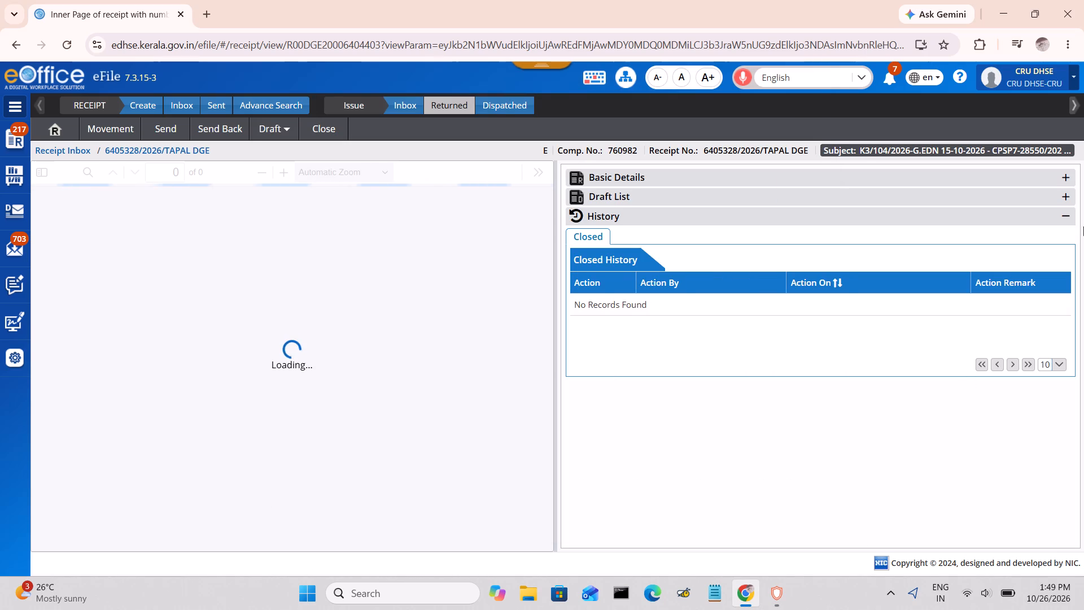
Close the eOffice browser window showing the receipt and the HySecure Application Launchpad.
left_click(1065, 9)
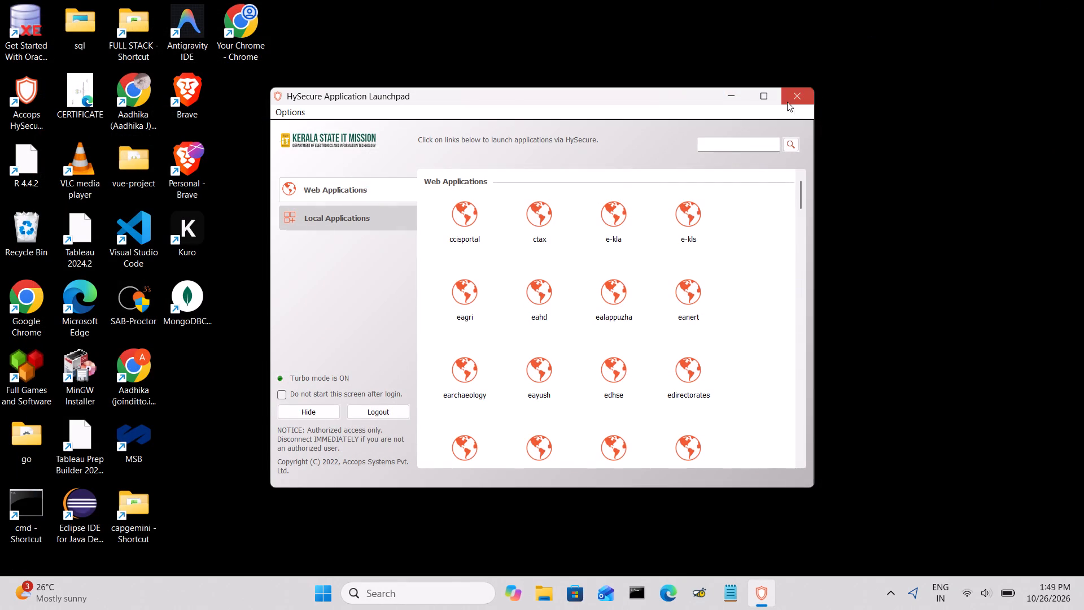
left_click(804, 90)
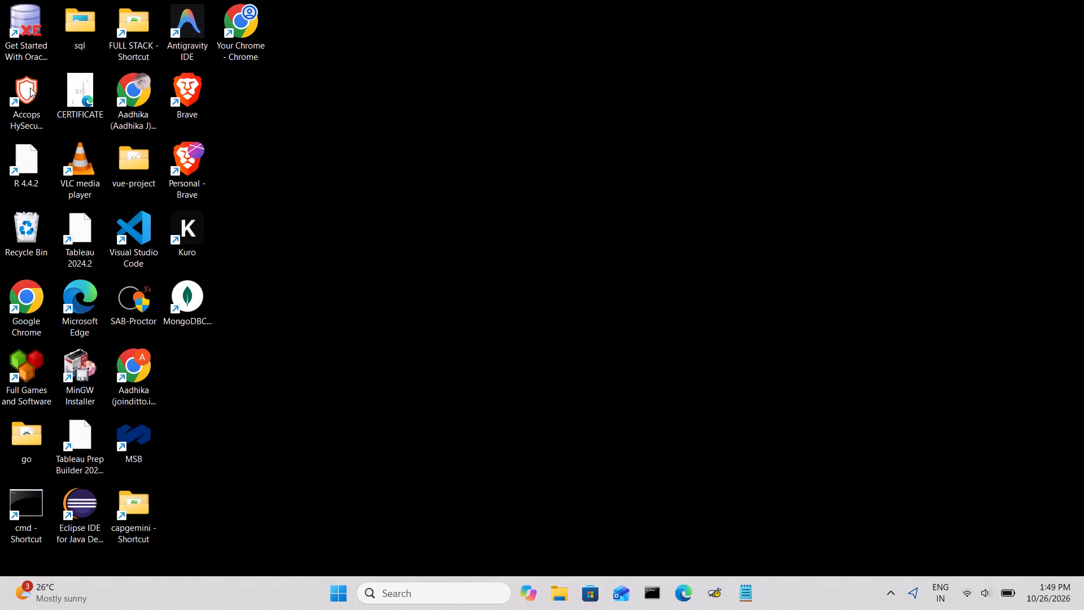
Switch to the Accops HySecure Client from the desktop and launch the edhse web application.
left_click(28, 88)
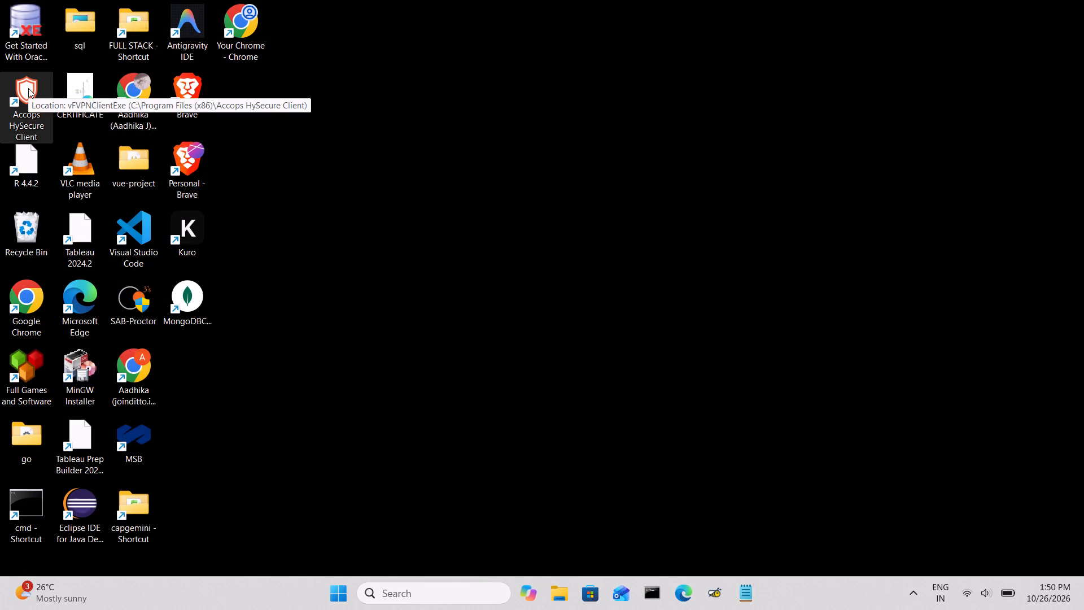
double_click(28, 88)
double_click(611, 371)
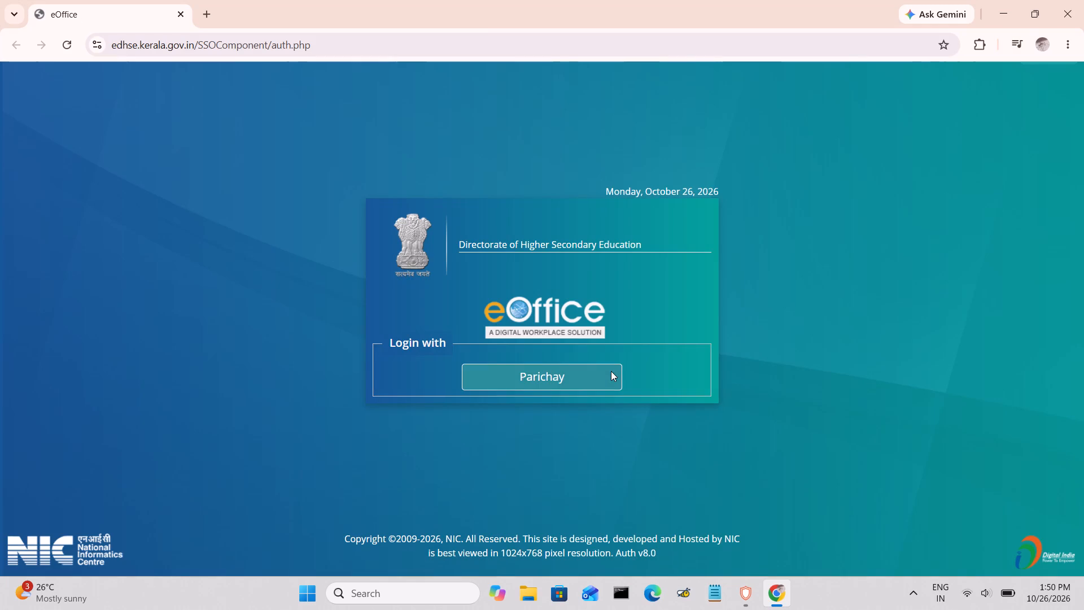
Log in to the Directorate of Higher Secondary Education eOffice with Parichay and open eFile from the portal.
left_click(557, 370)
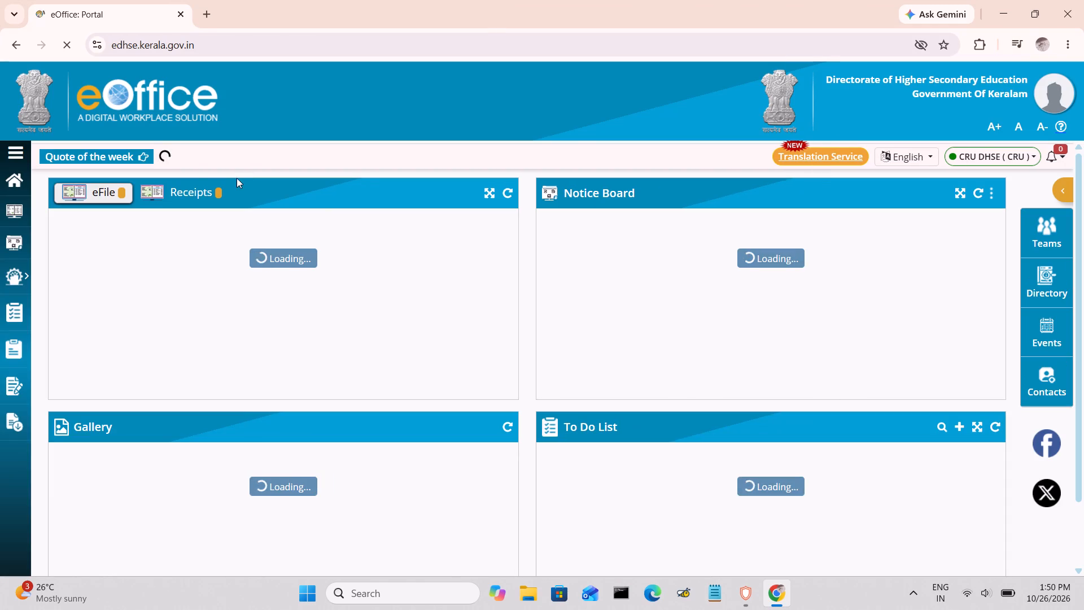
left_click(42, 214)
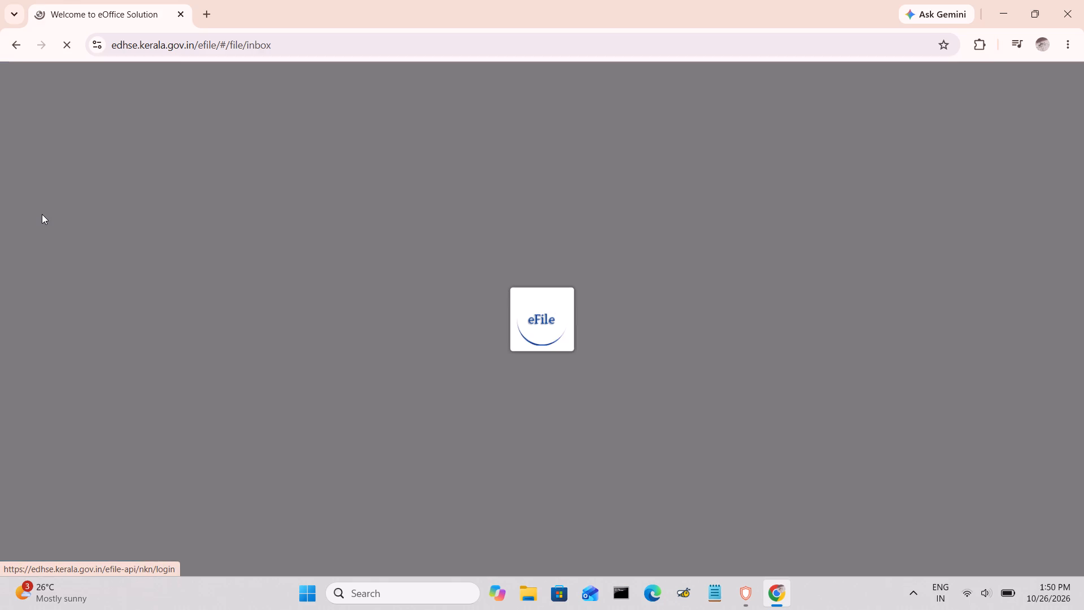
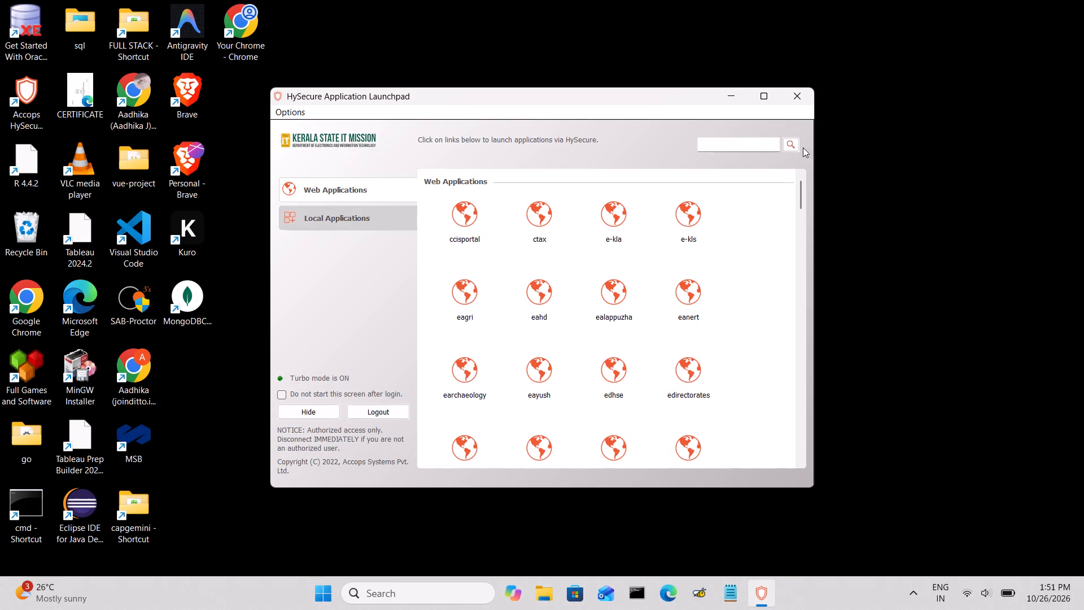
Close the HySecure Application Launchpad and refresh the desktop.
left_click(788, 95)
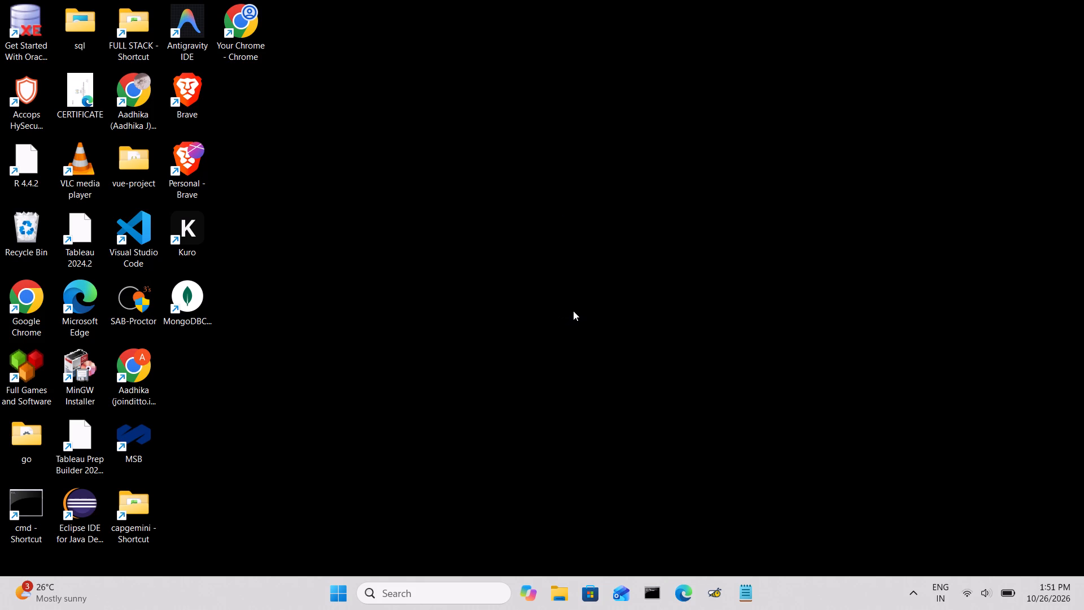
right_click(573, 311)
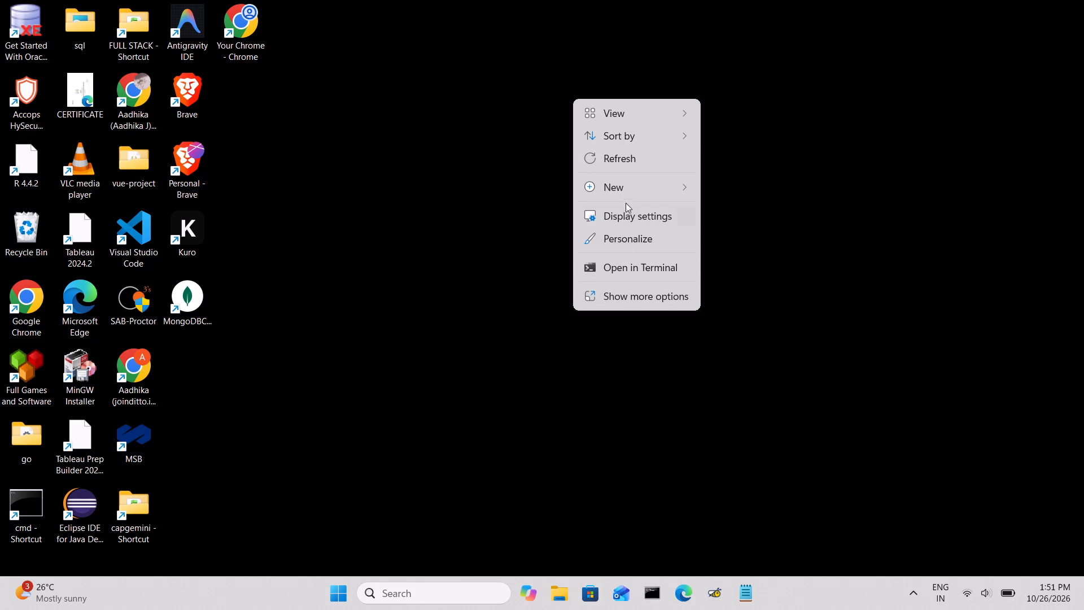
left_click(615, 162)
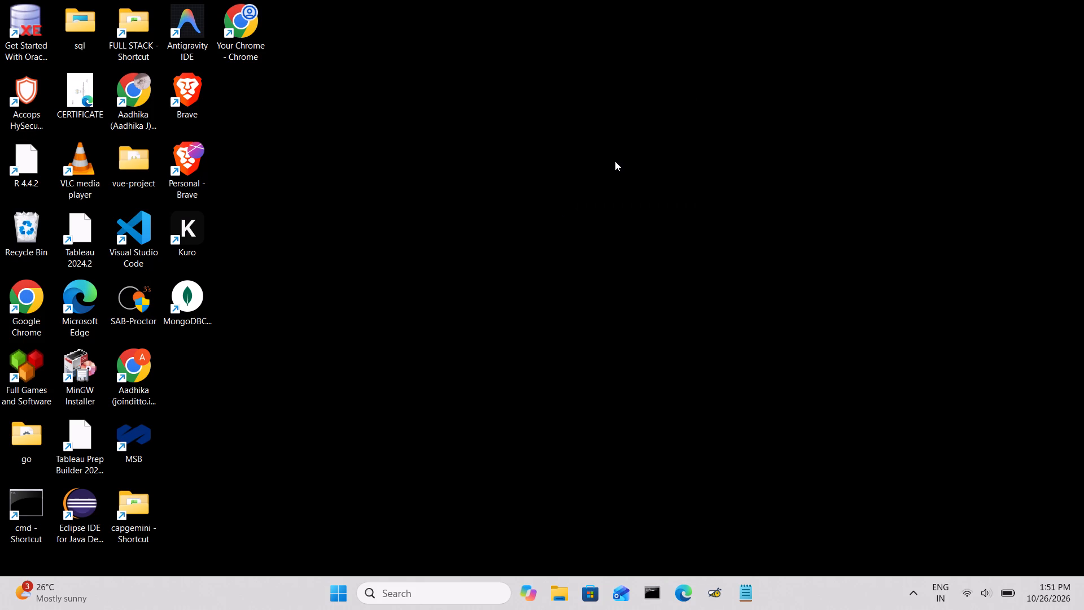
Open the Accops HySecure client from the desktop and launch the edhse web application.
double_click(26, 89)
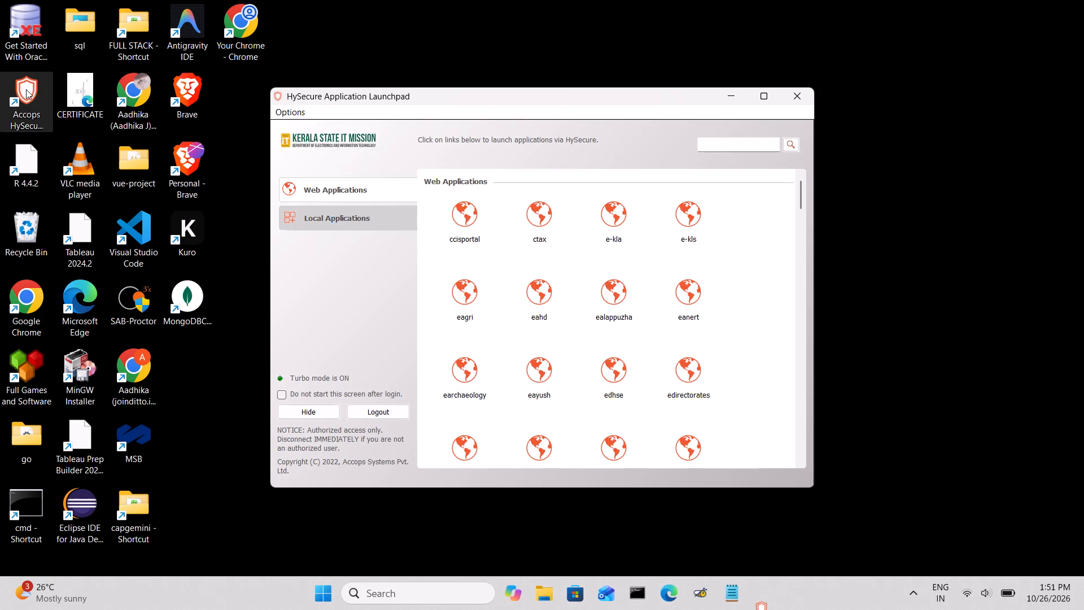
left_click(607, 367)
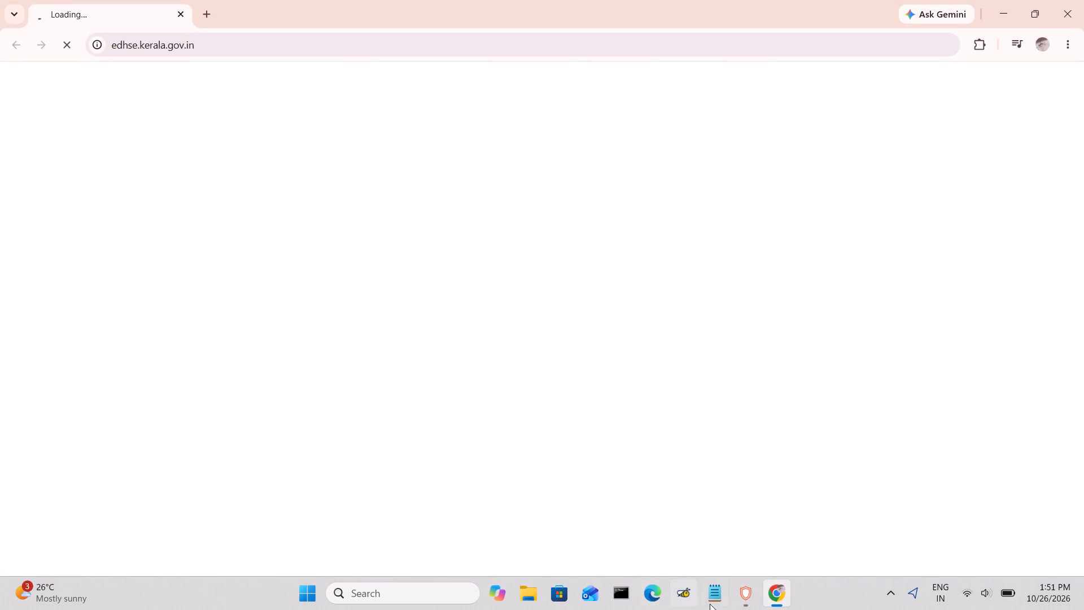
Return to the HySecure Application Launchpad and look through its list of web applications.
left_click(742, 588)
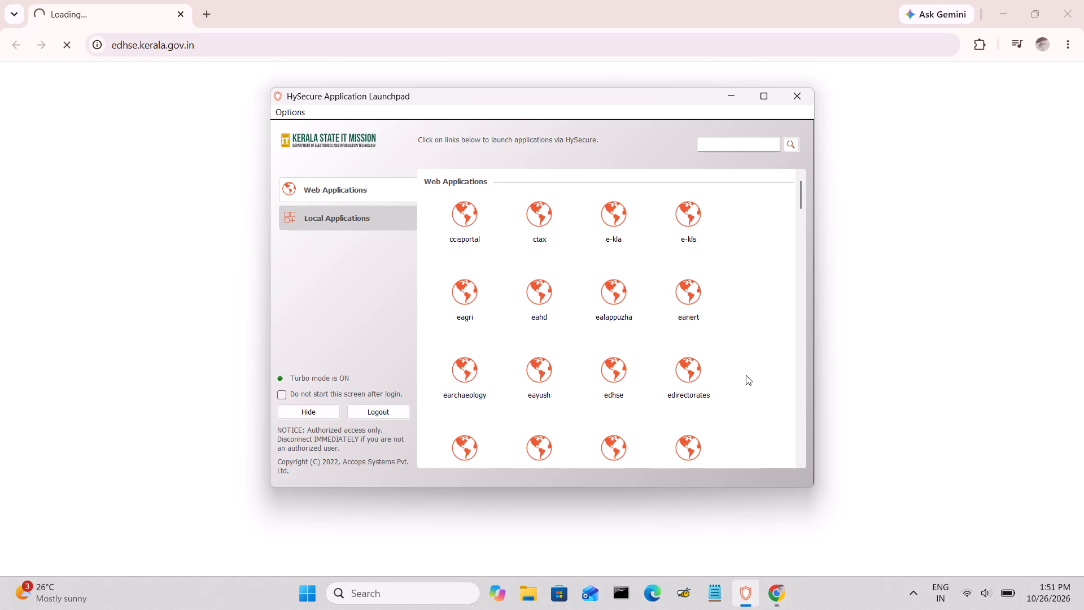
scroll(746, 373, "down", 6)
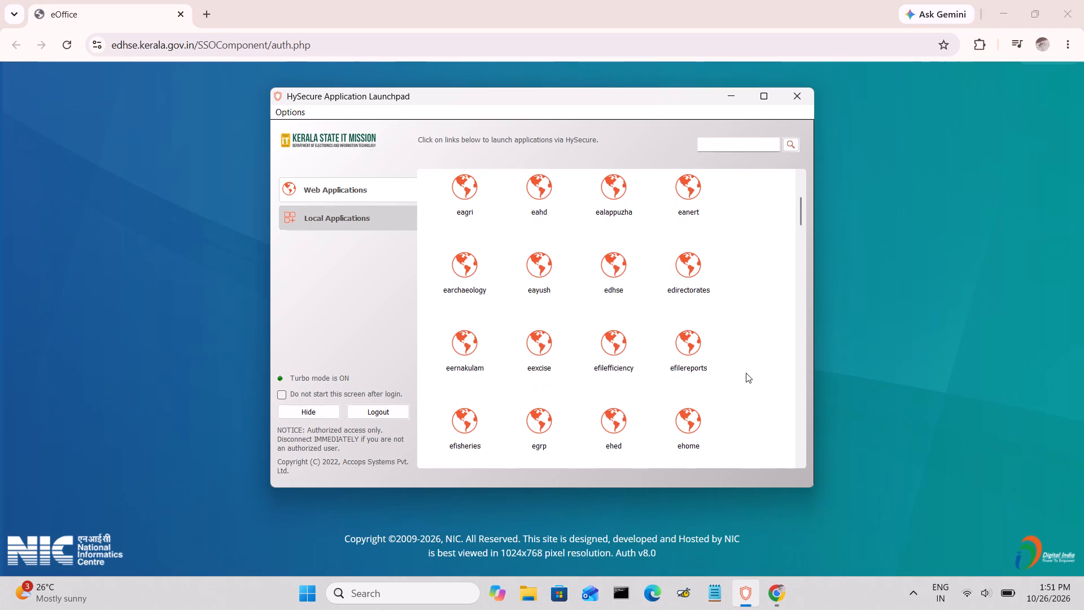
scroll(746, 373, "down", 5)
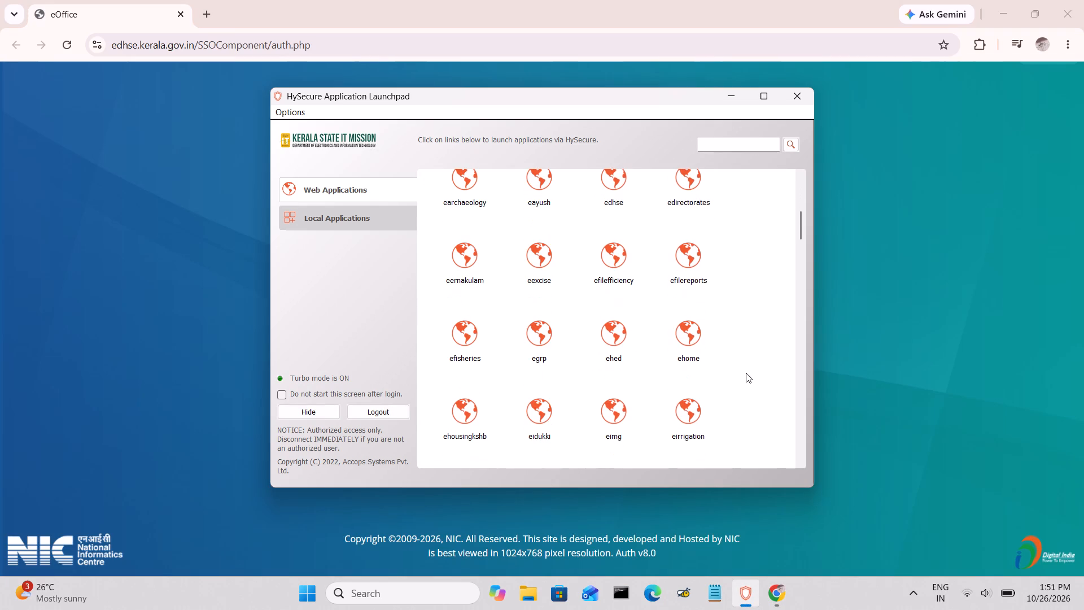
scroll(746, 373, "down", 5)
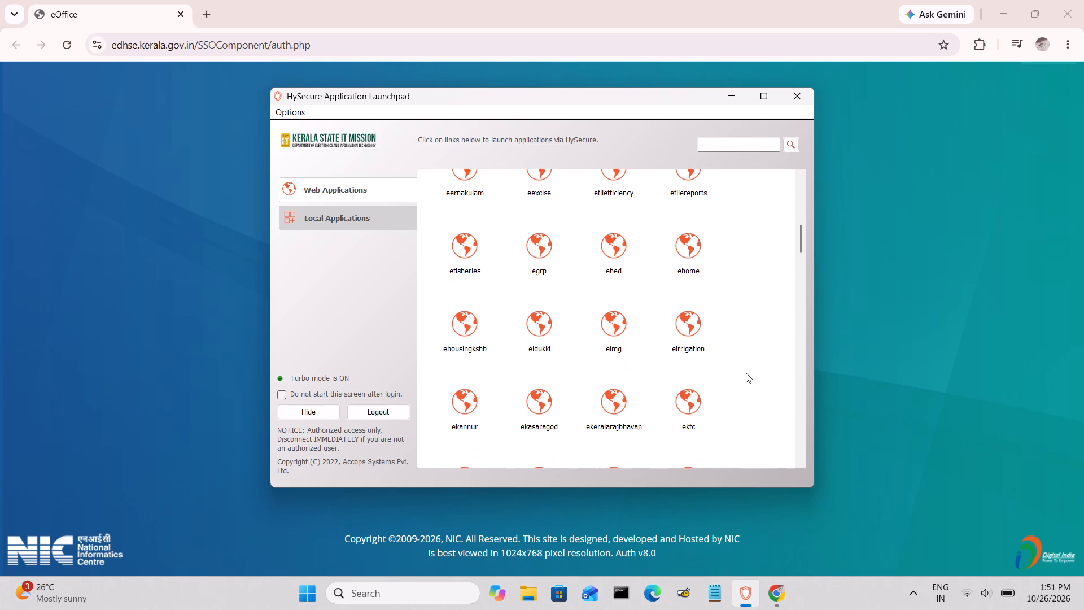
scroll(746, 373, "down", 6)
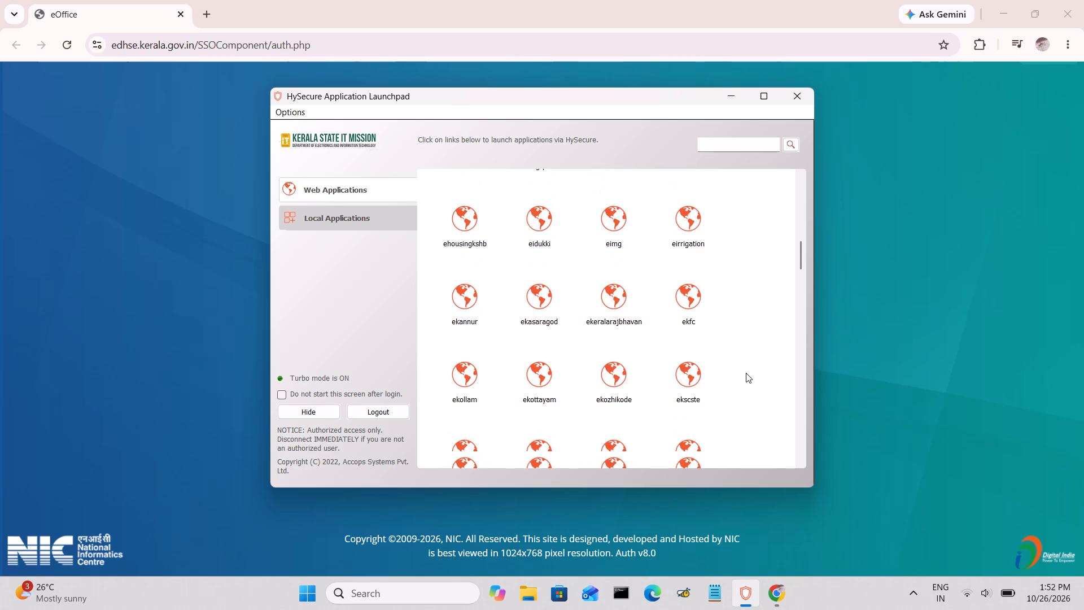
scroll(746, 373, "down", 18)
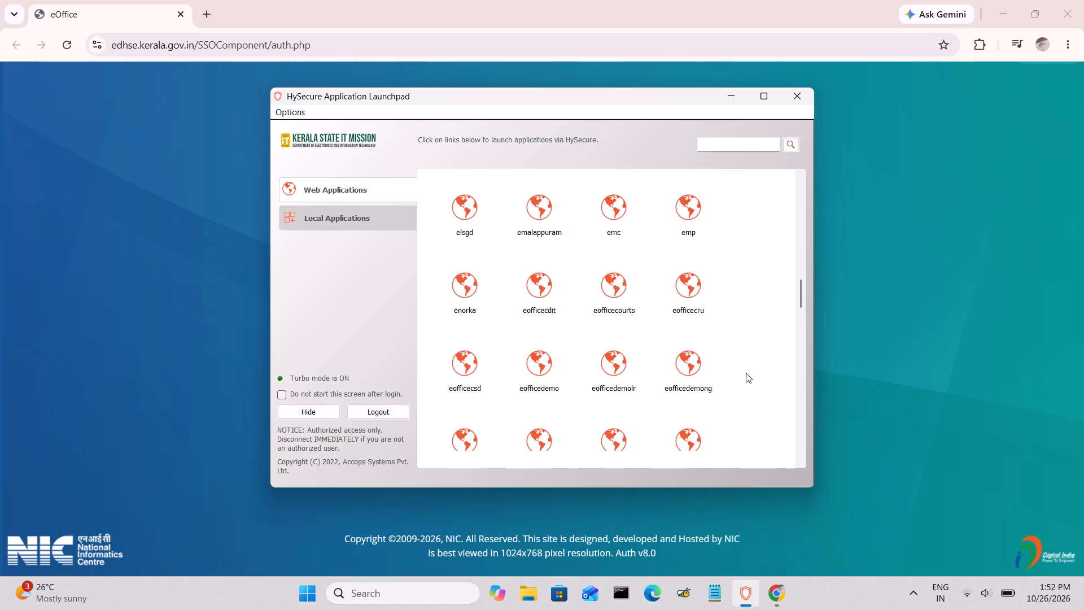
scroll(746, 373, "down", 20)
scroll(746, 373, "down", 6)
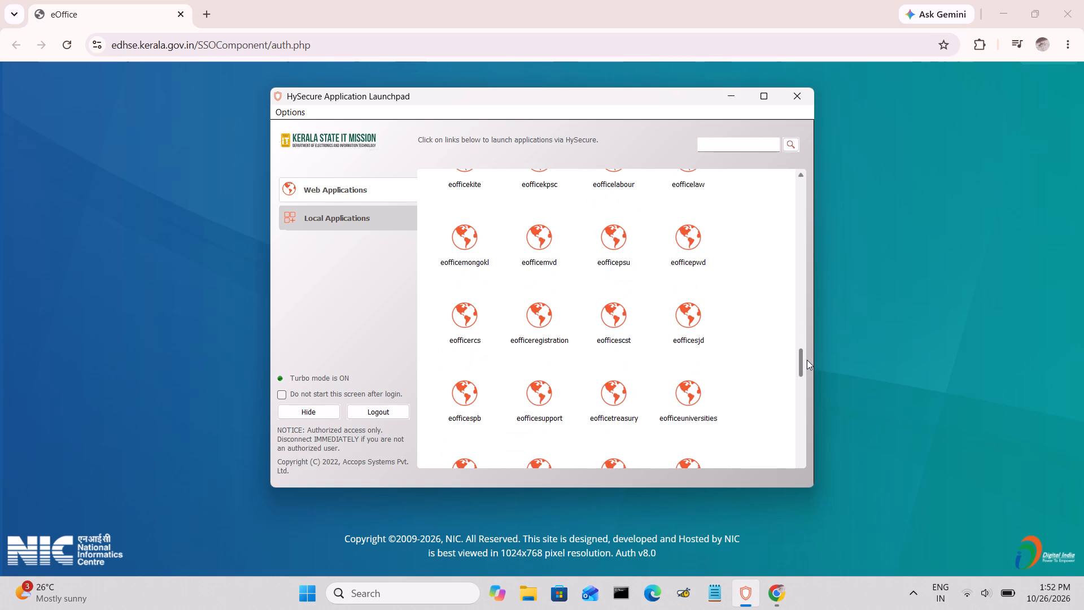
left_click_drag(800, 359, 811, 192)
left_click(810, 185)
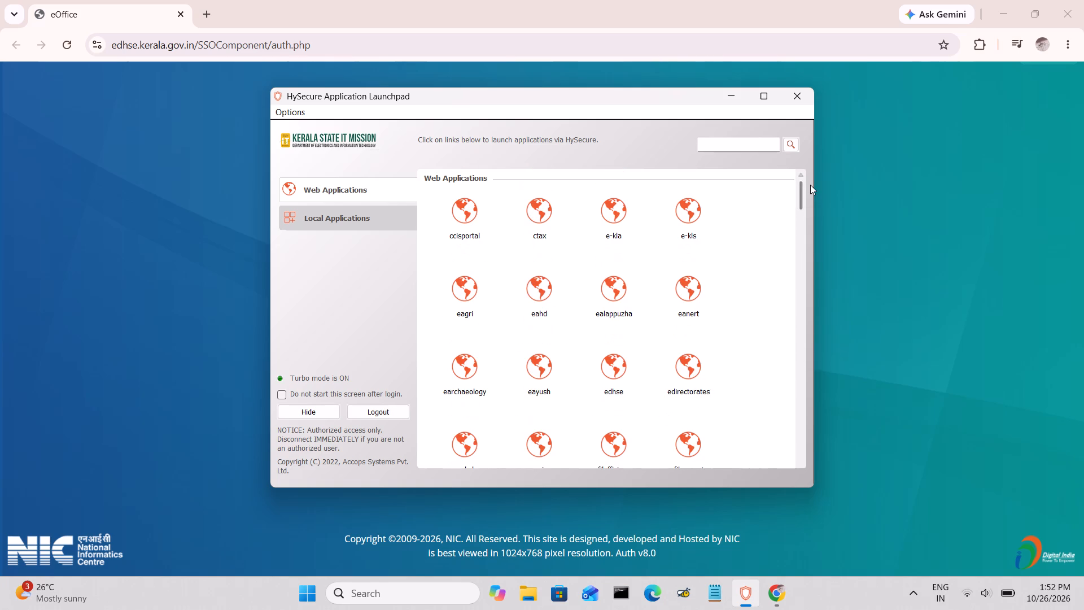
Launch the edhse web application again, log in with Parichay and open eFile from the portal.
double_click(617, 368)
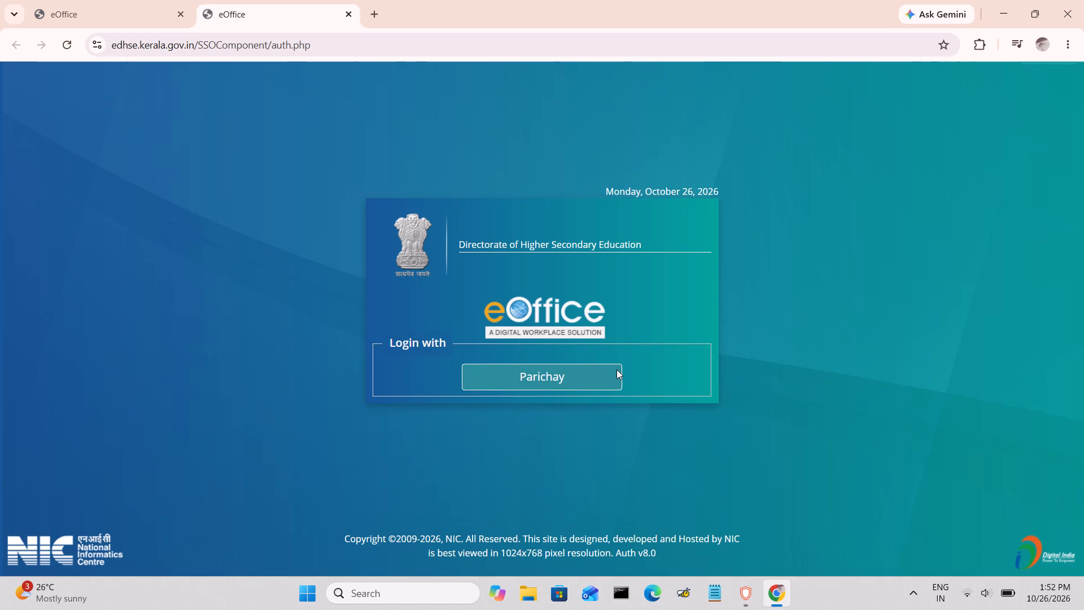
left_click(614, 368)
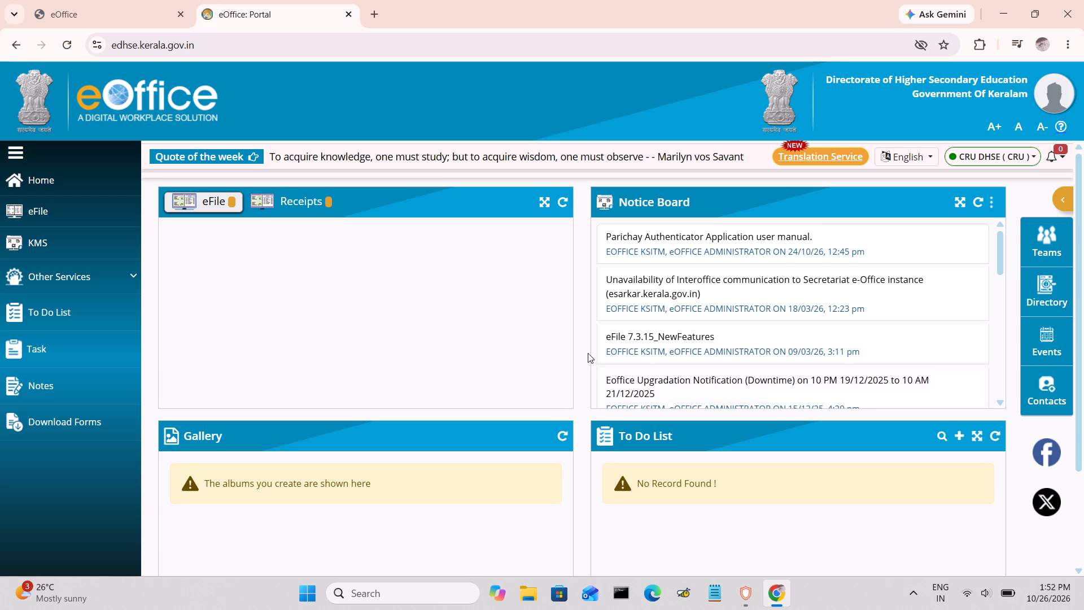
left_click(69, 212)
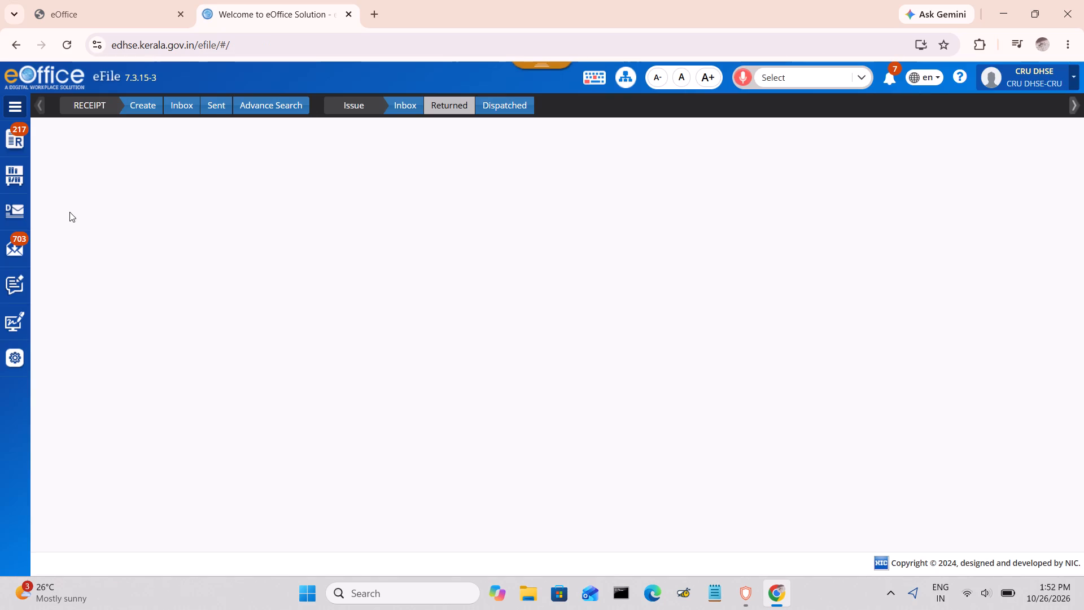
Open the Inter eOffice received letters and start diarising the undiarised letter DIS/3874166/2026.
left_click(9, 250)
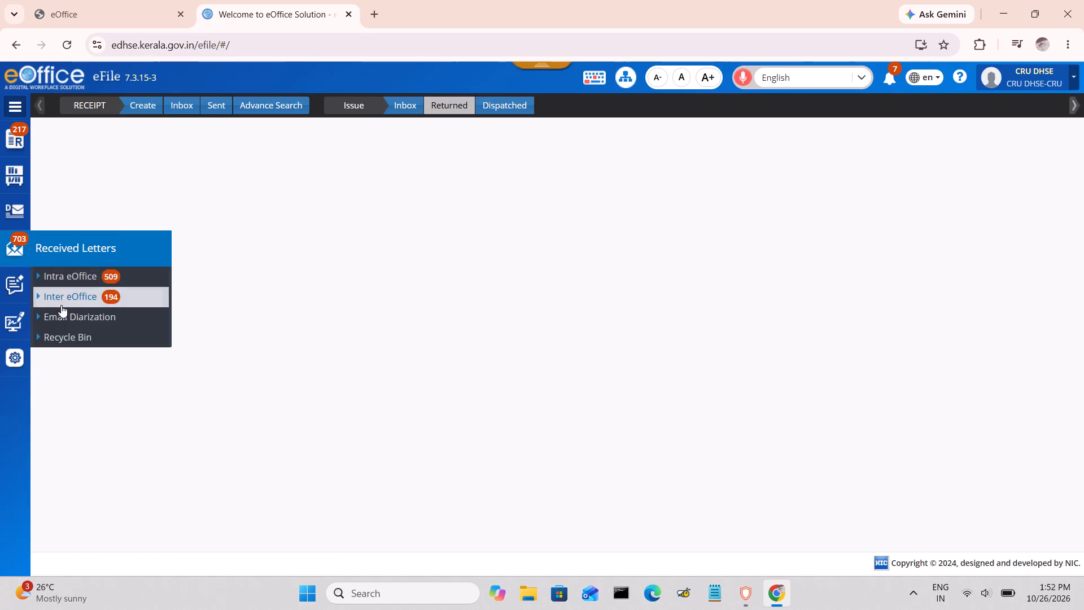
left_click(63, 293)
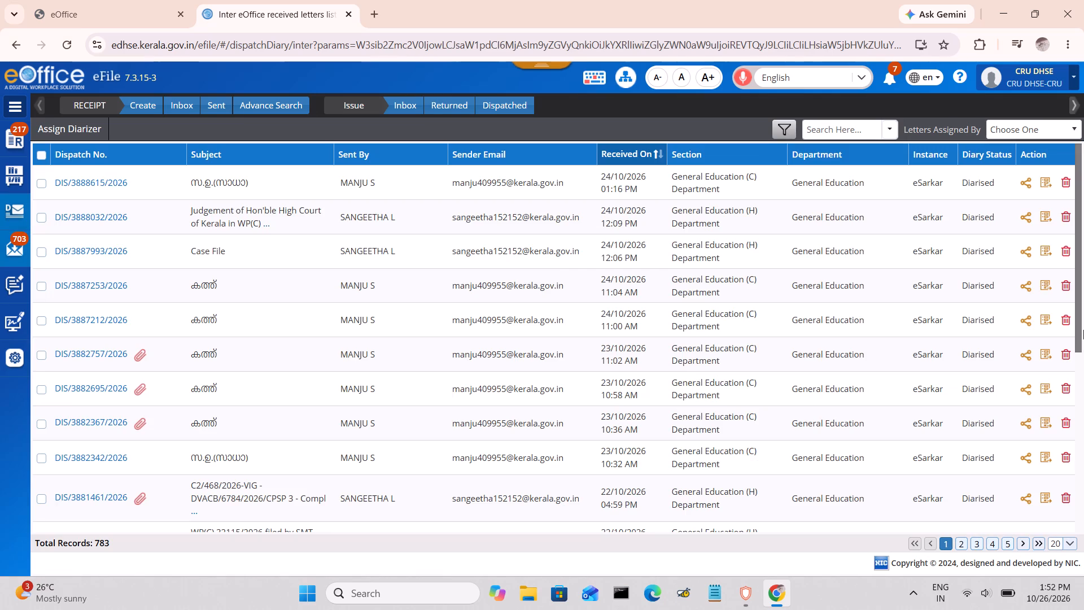
scroll(999, 345, "down", 5)
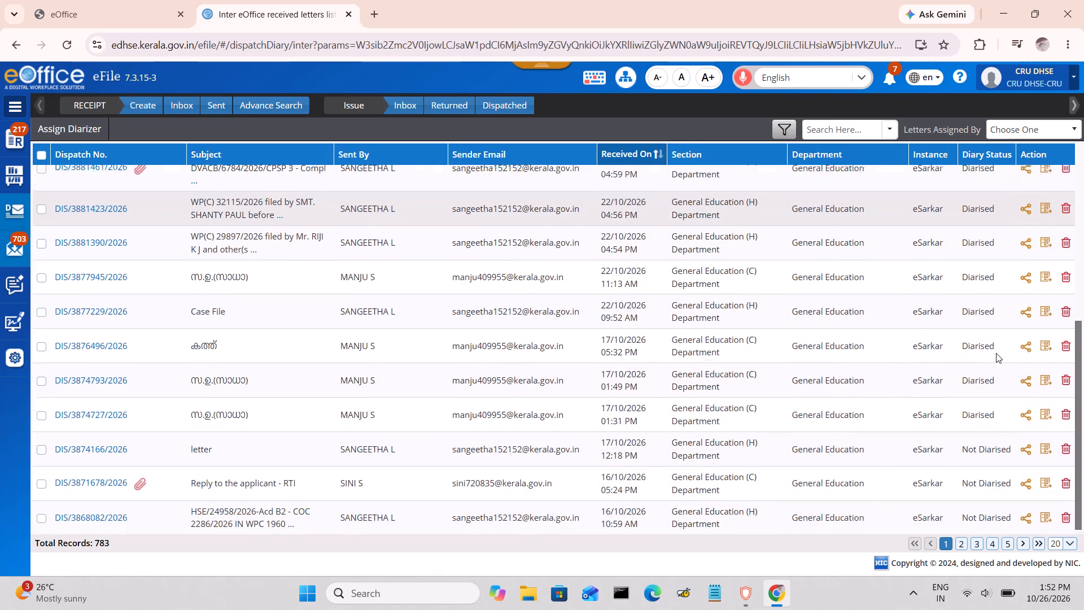
left_click(1047, 443)
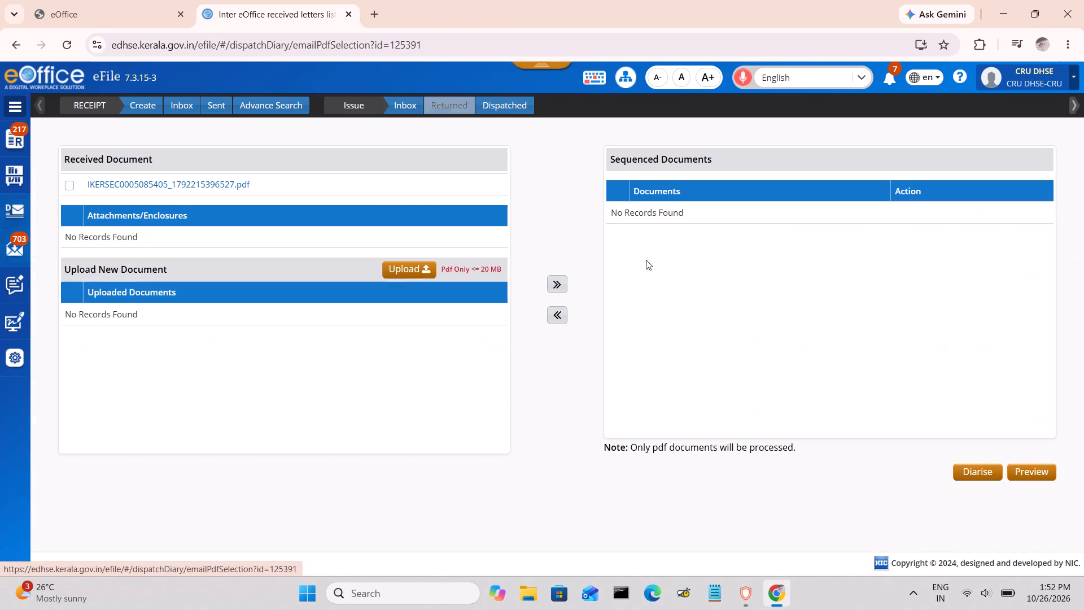
Move the received PDF into the sequenced documents and proceed to diarise it.
left_click(69, 189)
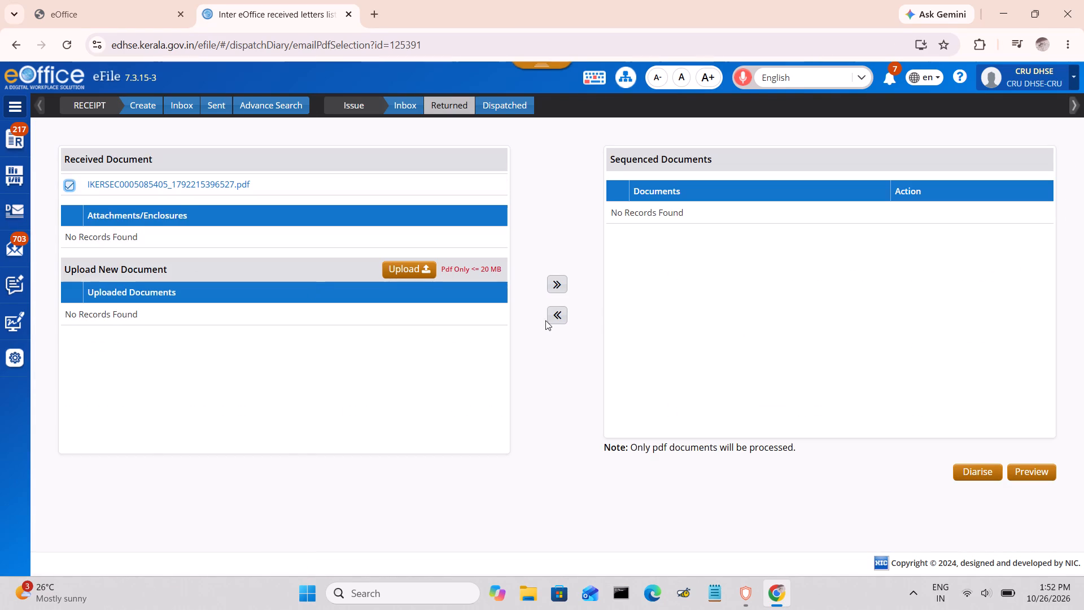
left_click(560, 286)
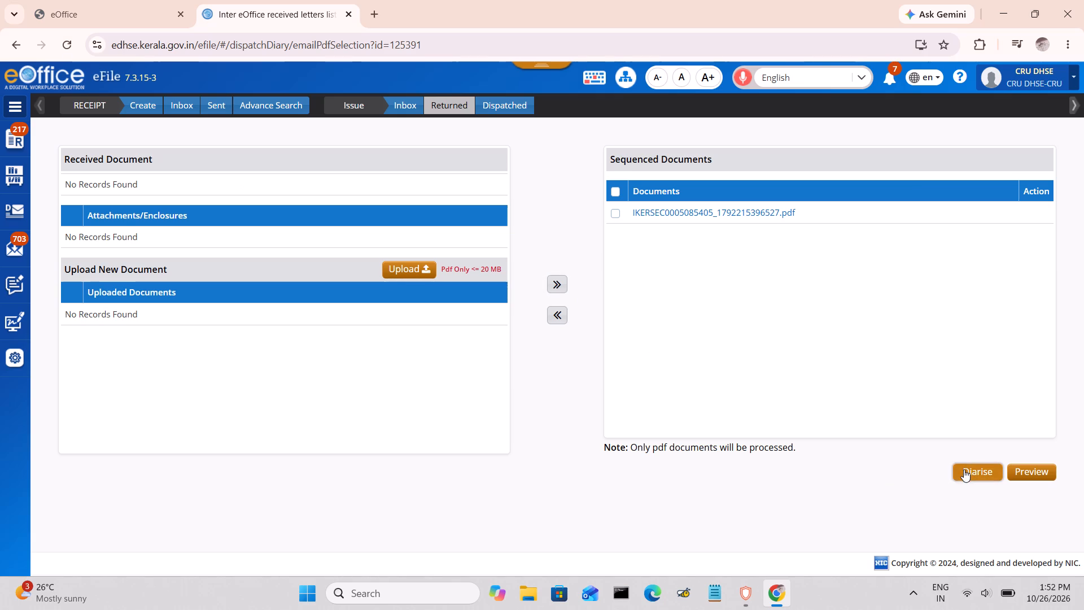
left_click(964, 469)
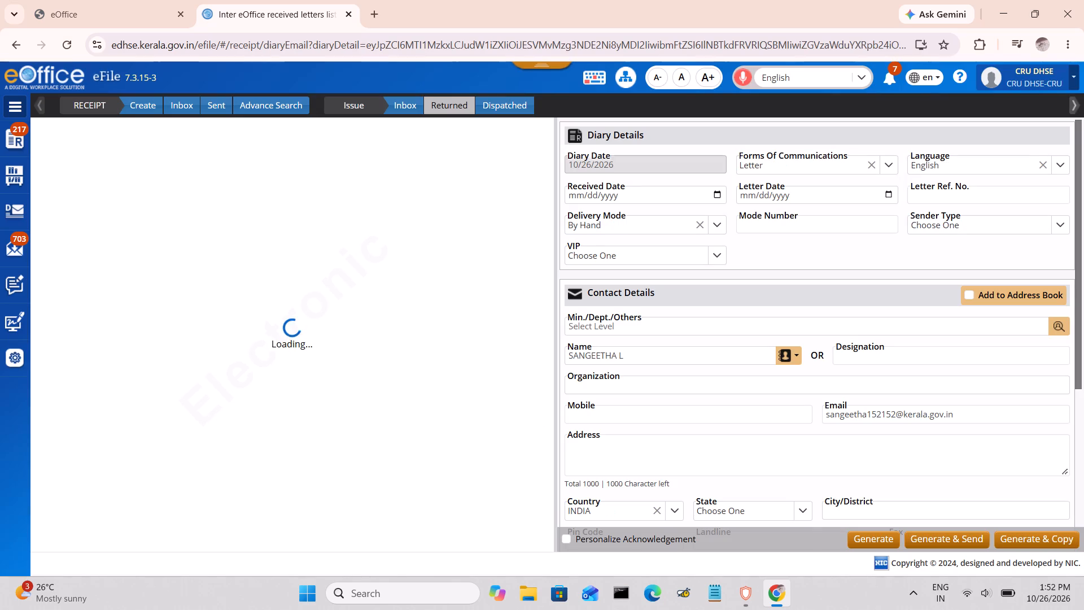
left_click(667, 463)
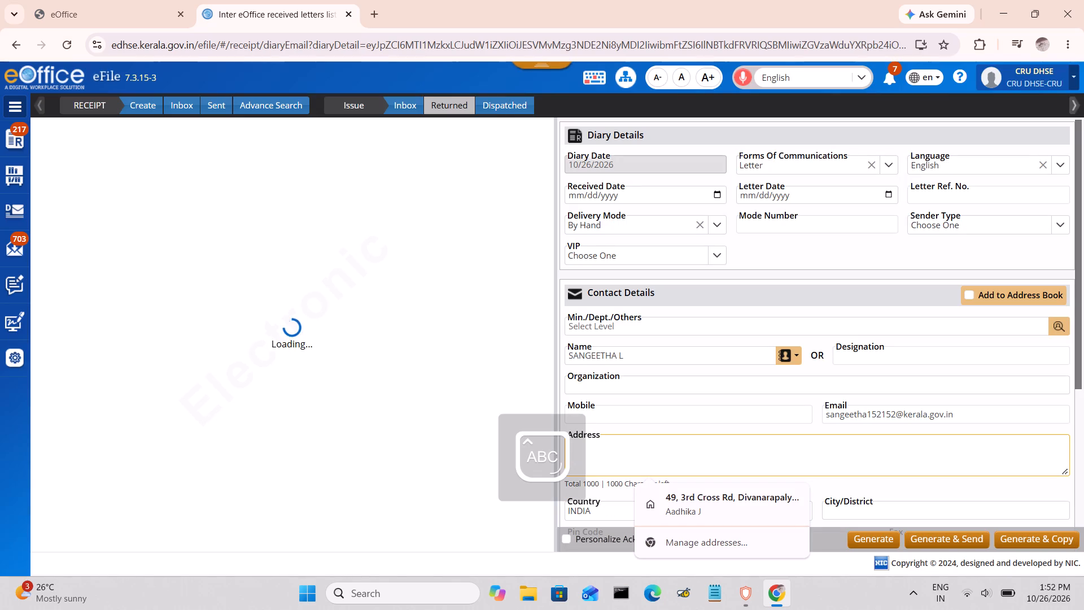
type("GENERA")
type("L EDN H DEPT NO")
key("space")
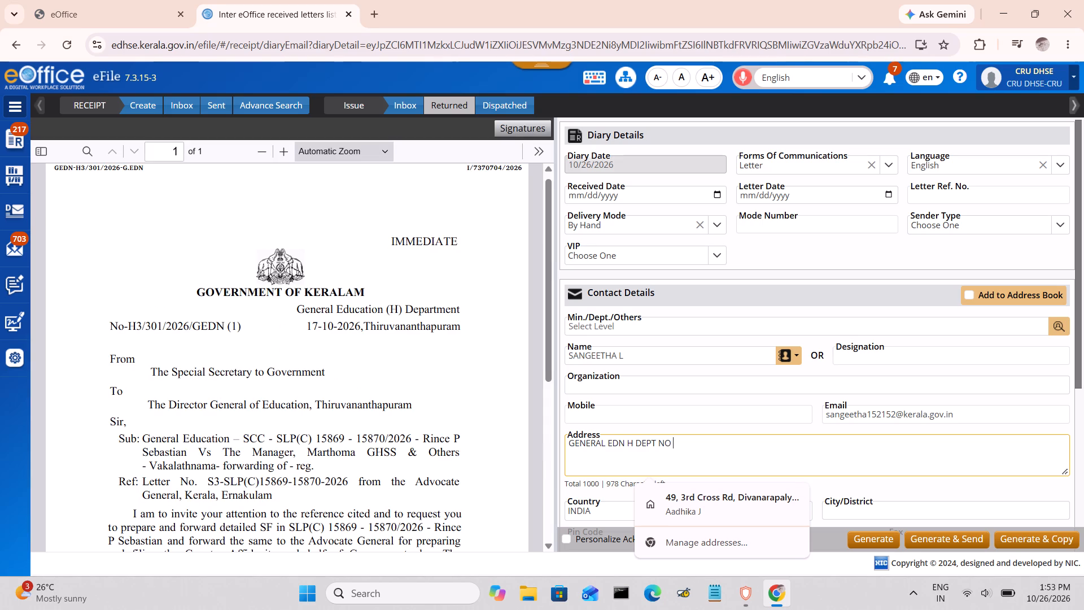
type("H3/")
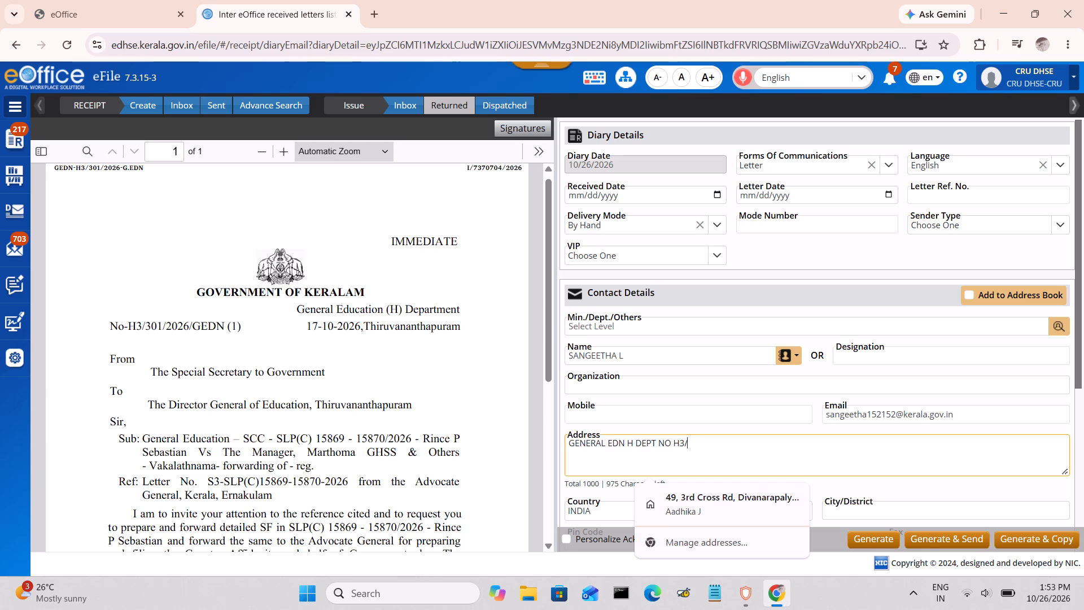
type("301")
left_click_drag(709, 440, 550, 452)
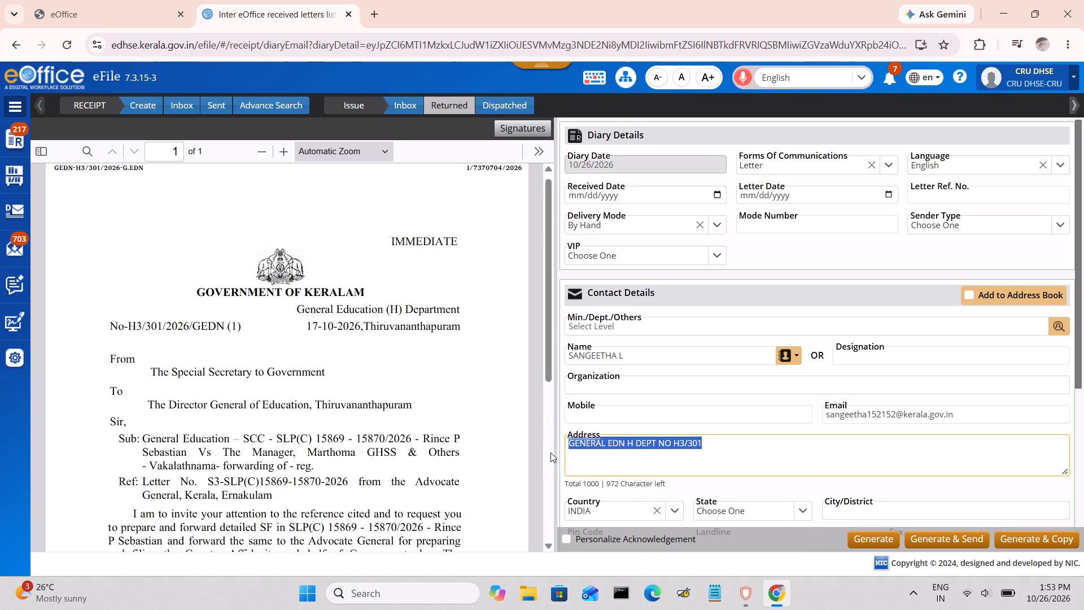
left_click_drag(550, 452, 550, 452)
key("ctrl+c")
Set the receipt's main category to General.
scroll(751, 454, "down", 4)
left_click(587, 348)
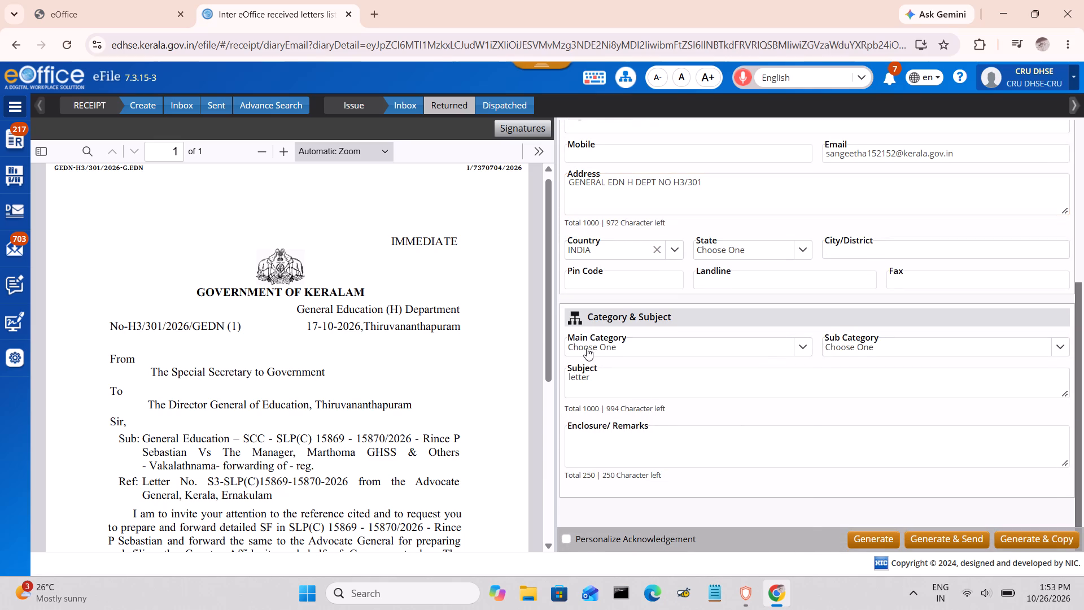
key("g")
left_click(580, 395)
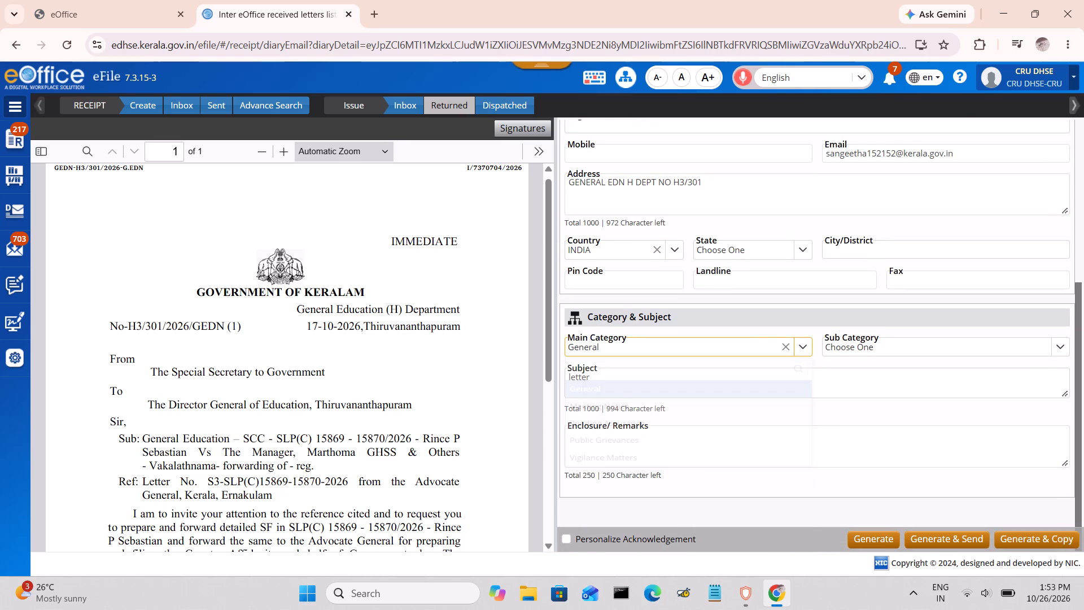
Replace the subject with "SLP C 15869 OF 2026 FILED BY", the petitioner's name, a dash and the copied department reference.
left_click_drag(603, 380, 591, 380)
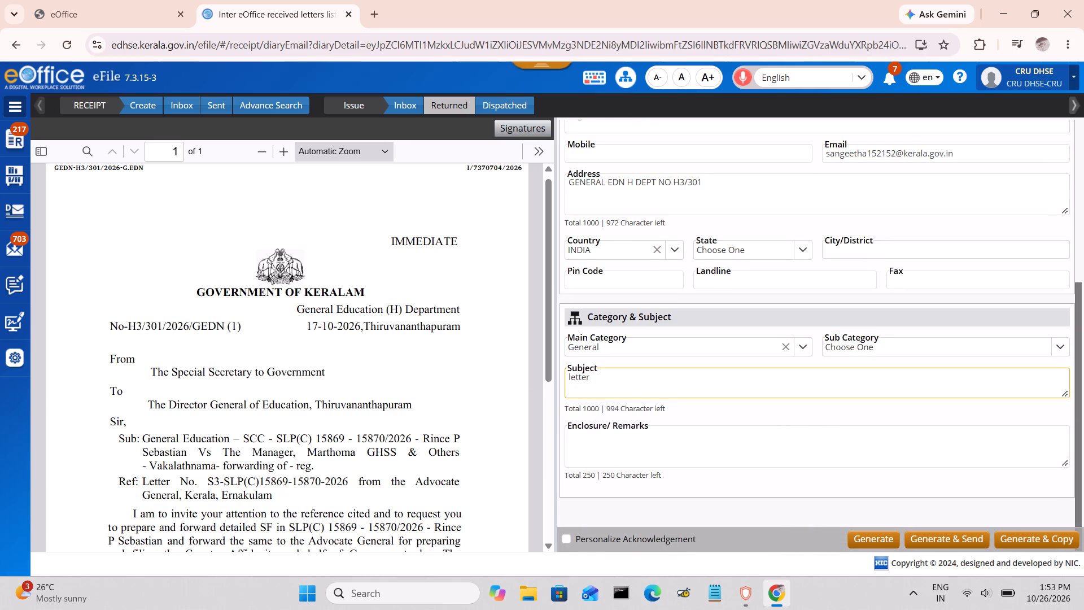
key("BackSpace")
key("BackSpace")
key("BackSpace")
key("BackSpace")
key("BackSpace")
key("BackSpace")
key("BackSpace")
key("BackSpace")
key("BackSpace")
key("BackSpace")
key("BackSpace")
key("BackSpace")
key("BackSpace")
key("BackSpace")
key("BackSpace")
key("BackSpace")
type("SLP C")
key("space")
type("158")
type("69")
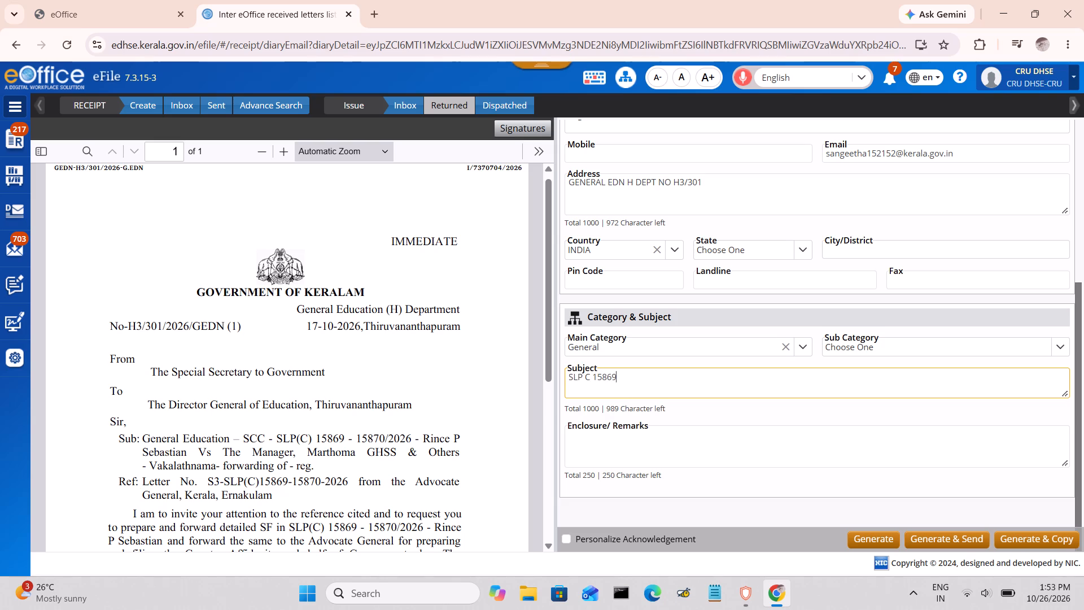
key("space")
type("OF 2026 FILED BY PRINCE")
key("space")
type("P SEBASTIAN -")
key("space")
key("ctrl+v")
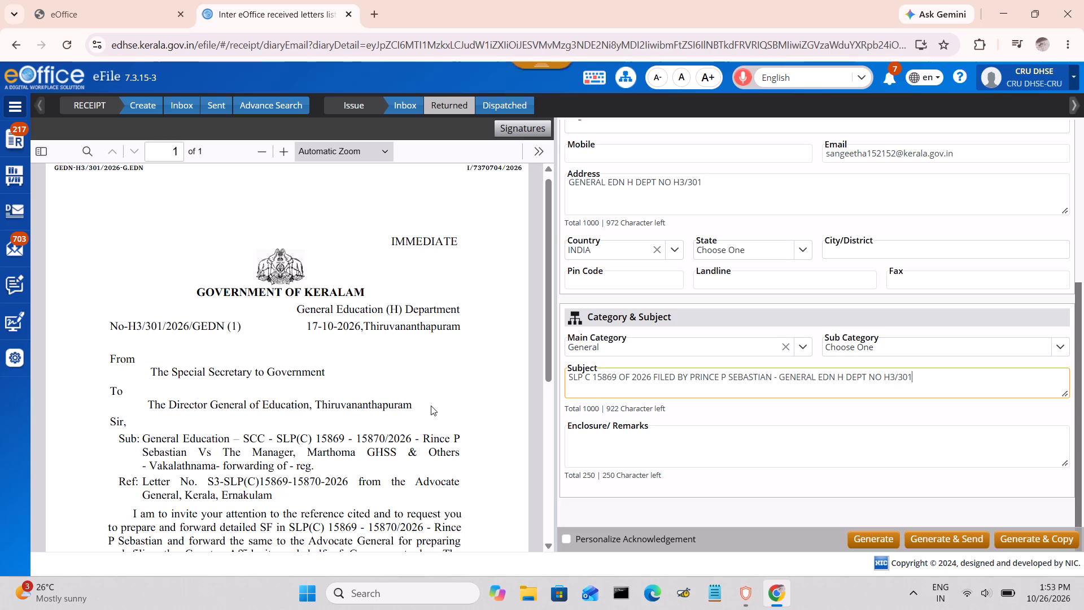
Generate the receipt and send it internally to the JS (ACD(A)) officer in DHSE-ACADEMIC (A).
scroll(395, 460, "down", 2)
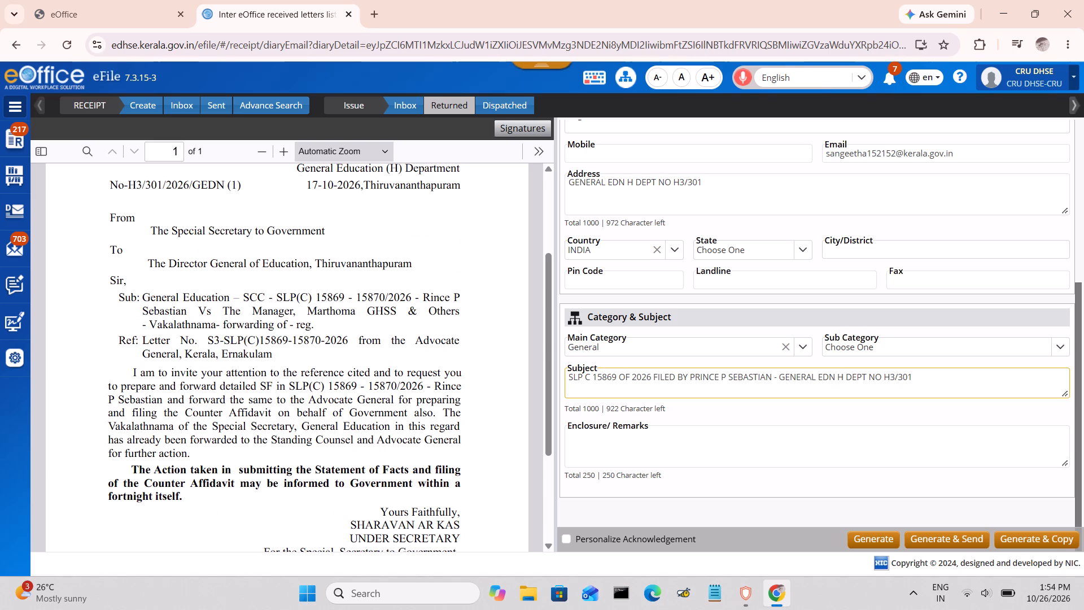
left_click(950, 544)
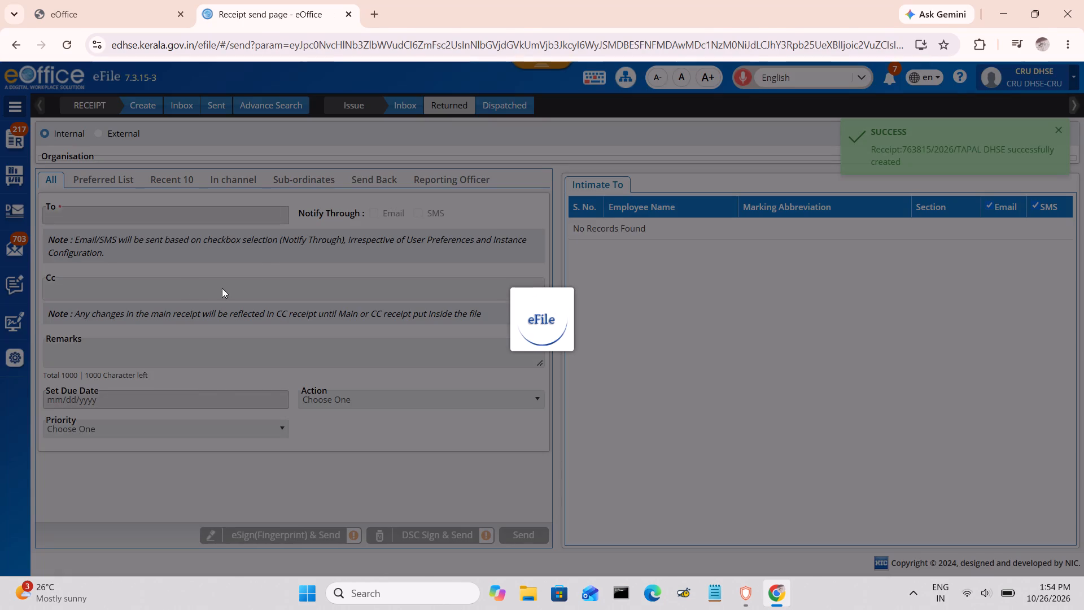
left_click(279, 217)
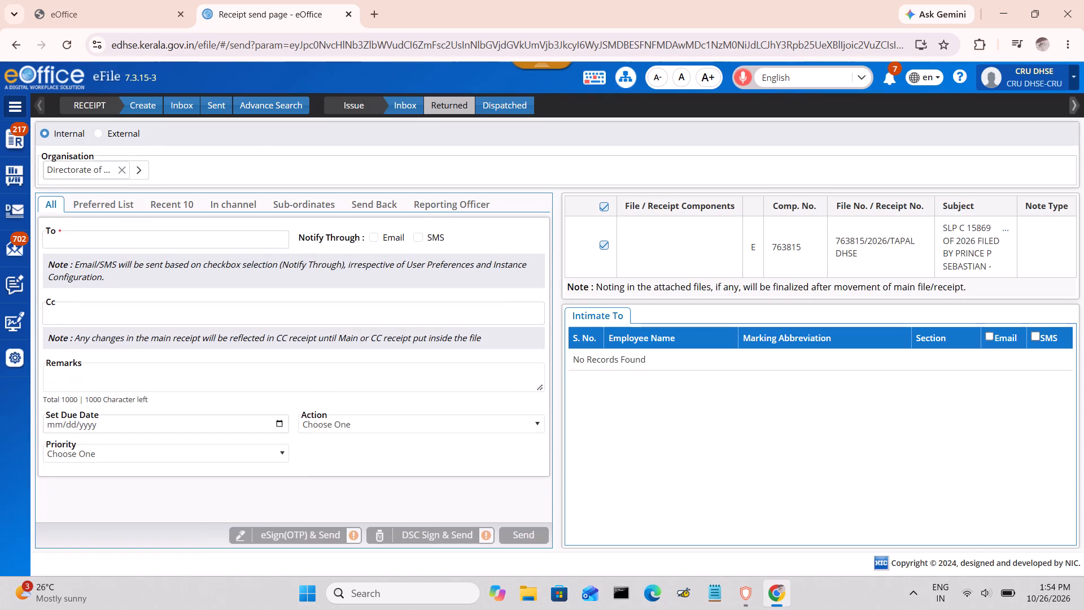
left_click(250, 236)
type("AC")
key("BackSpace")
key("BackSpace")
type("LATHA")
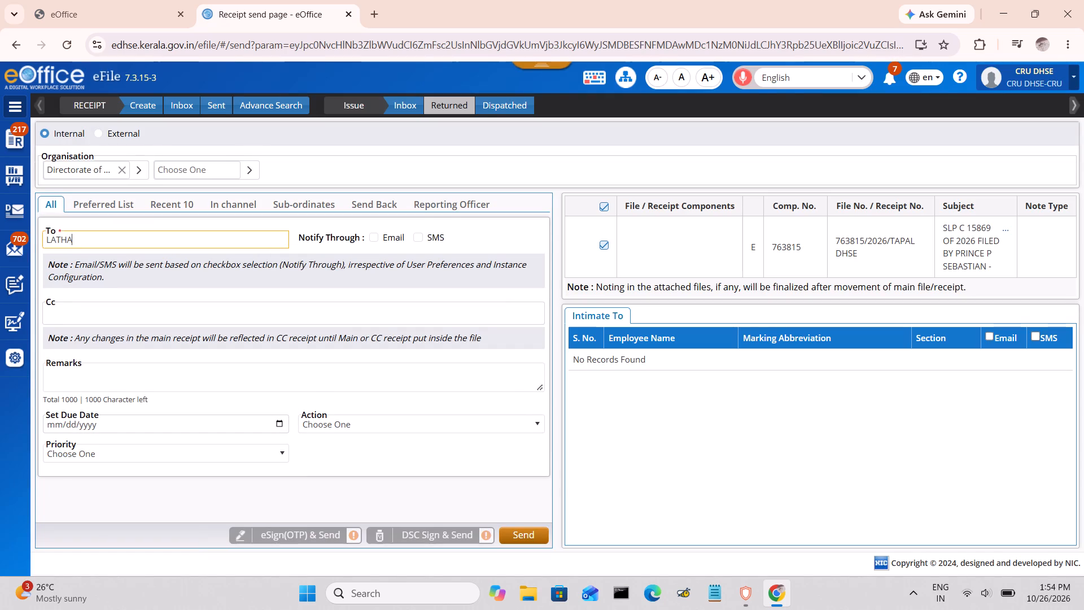
left_click(169, 279)
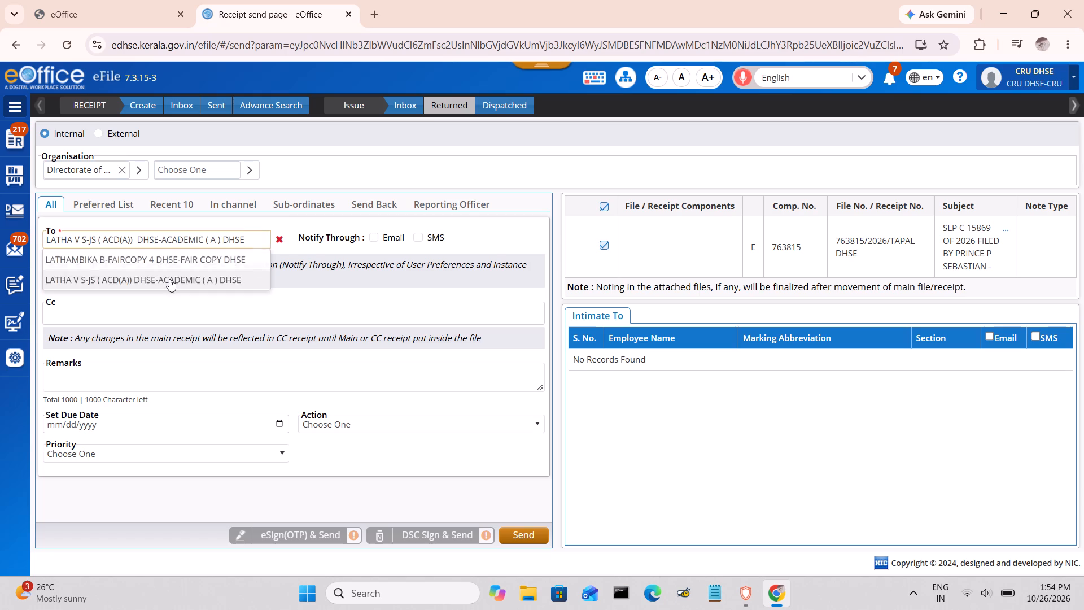
left_click(518, 535)
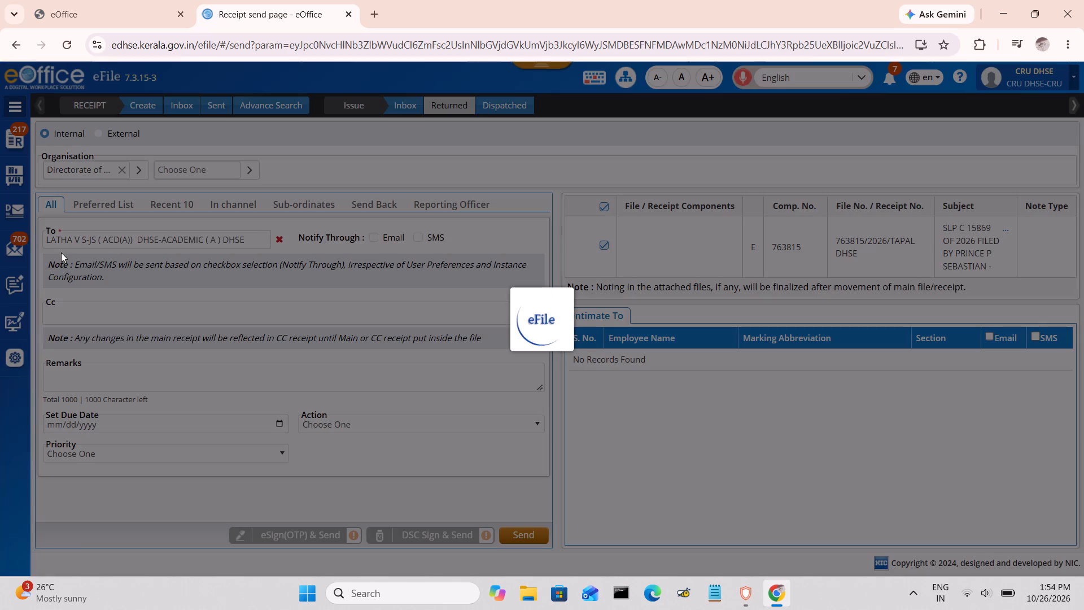
Open the received Inter eOffice letter DIS/3871678/2026, "Reply to the applicant - RTI", for diarisation.
left_click(19, 241)
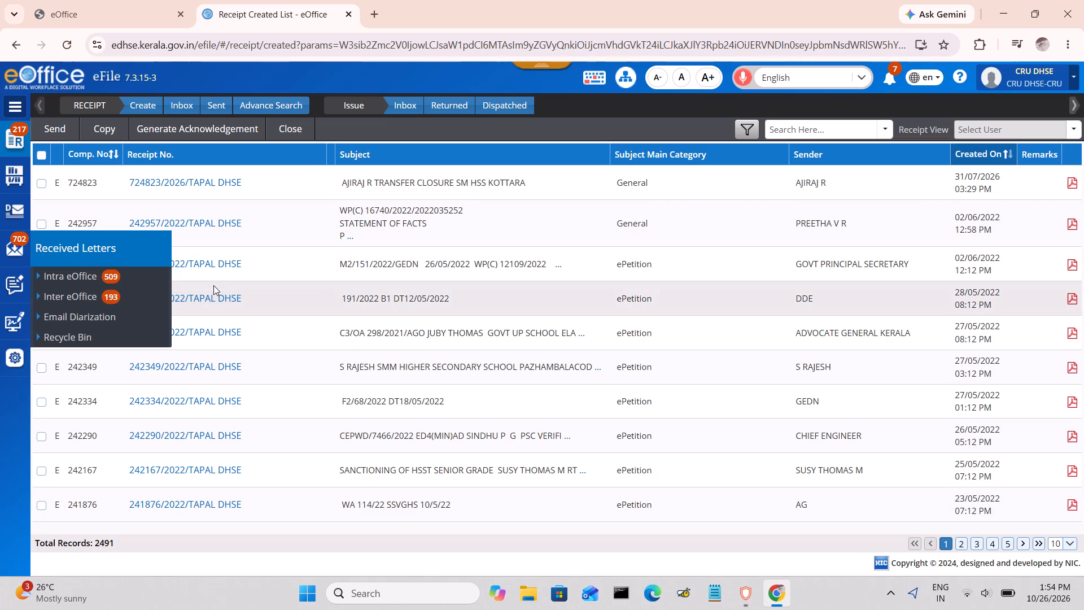
left_click(73, 295)
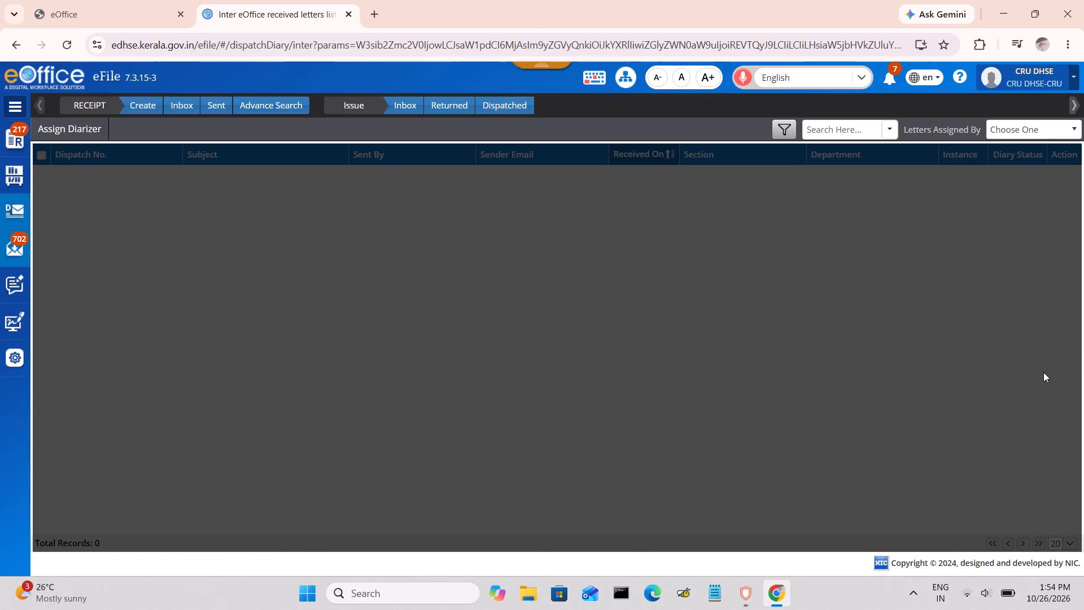
scroll(1024, 369, "down", 7)
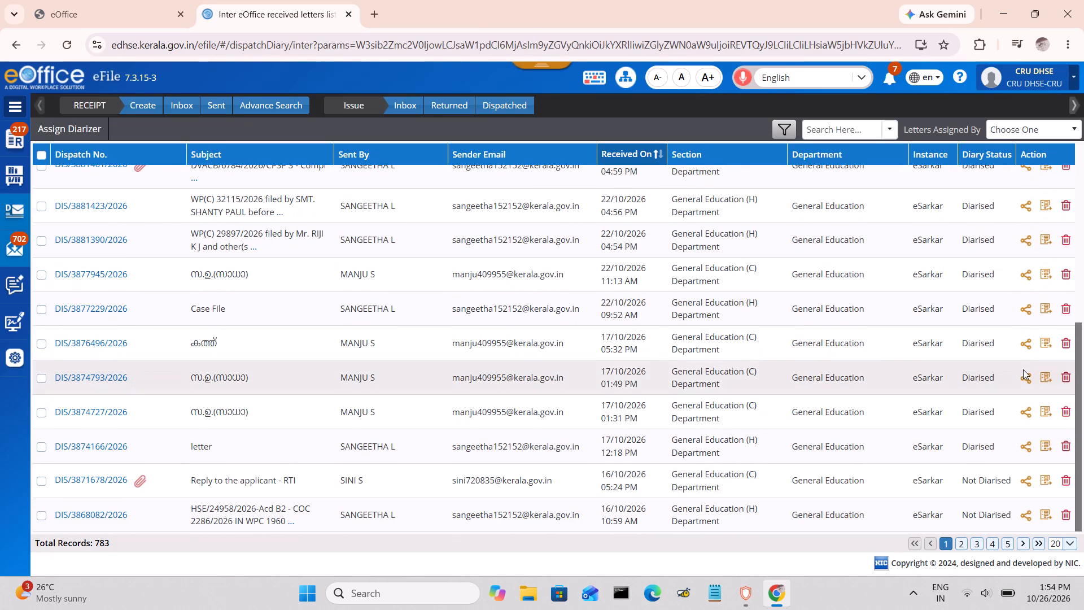
scroll(984, 359, "down", 6)
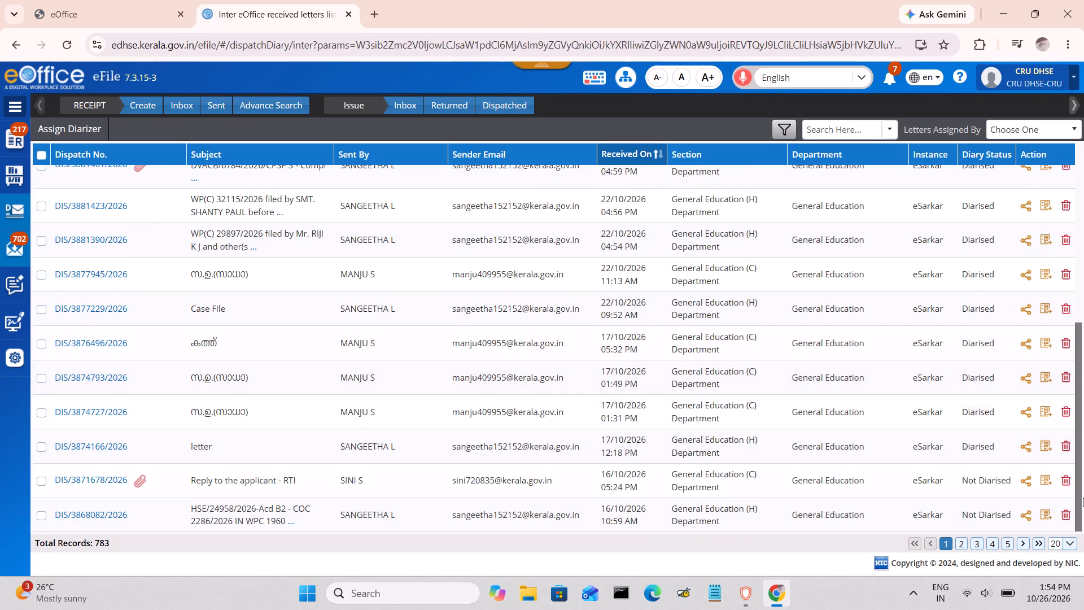
left_click(1046, 481)
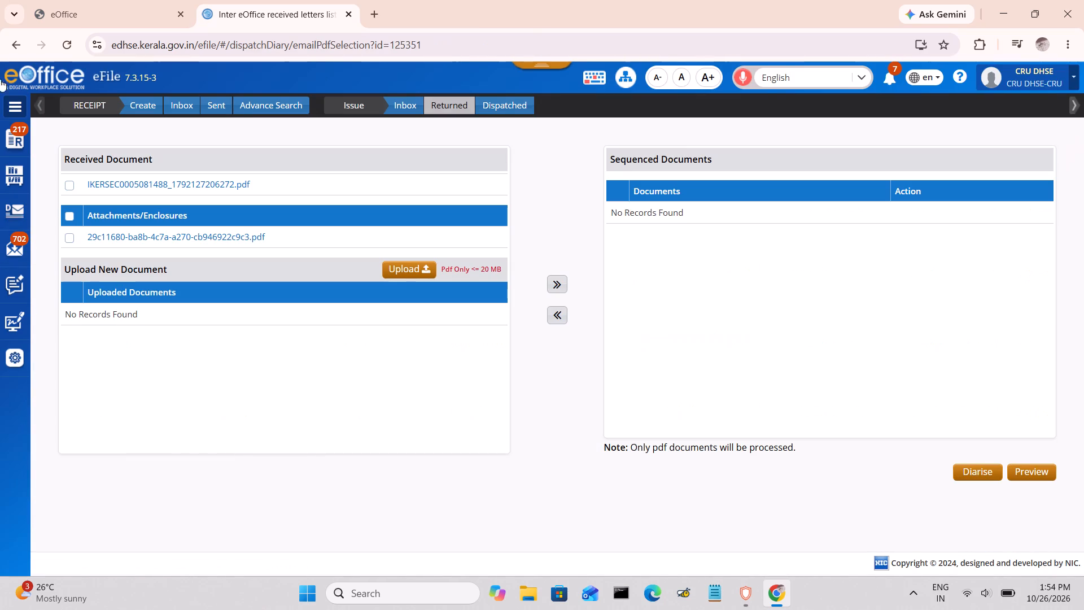
Move the received PDF and its attached PDF into the sequenced documents and proceed to diarise them.
left_click(71, 184)
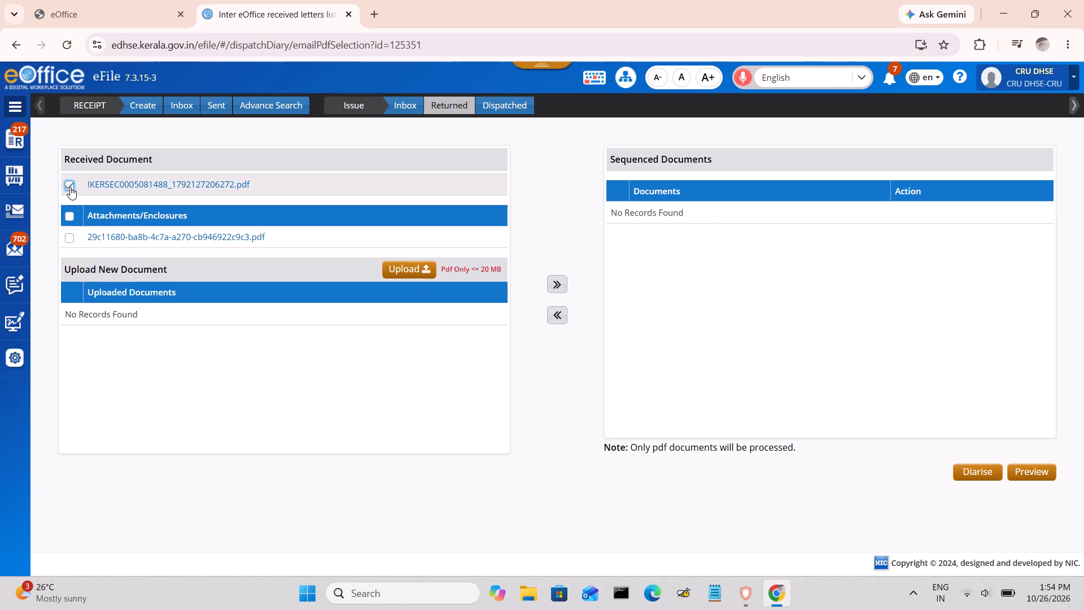
left_click(68, 238)
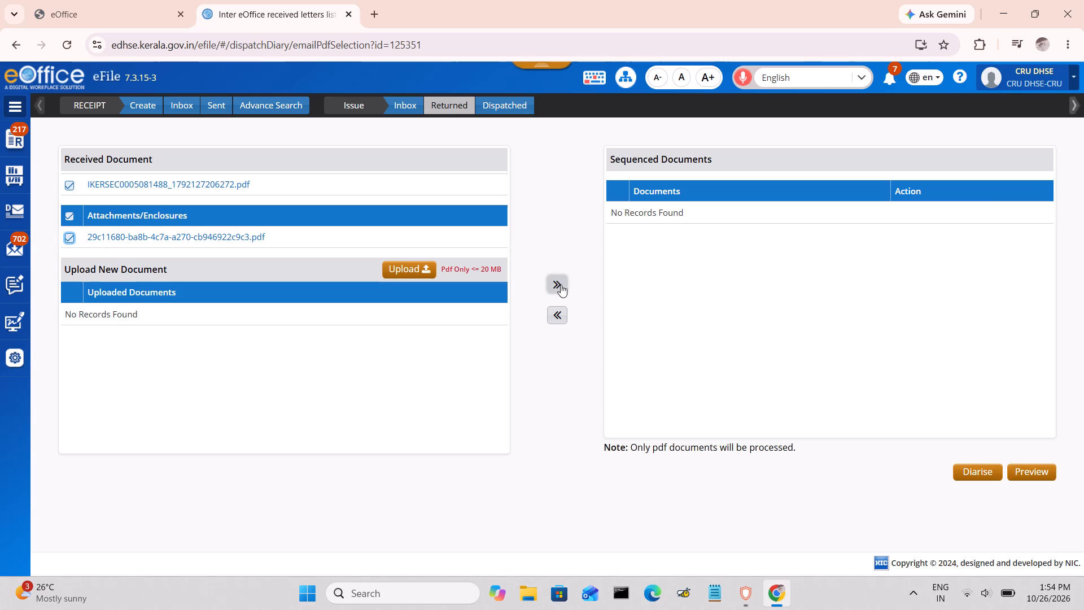
left_click(561, 285)
left_click(991, 471)
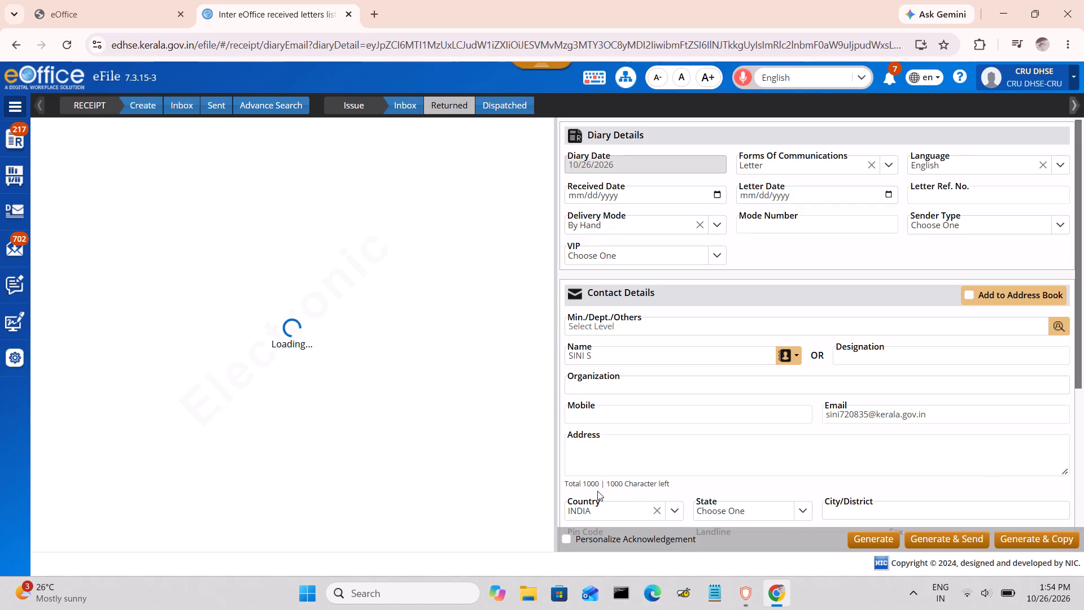
Fill the sender's address with the copied department reference, edited to read "GENERAL EDN C DEPT NO C1/310", and copy the edited text.
left_click(609, 457)
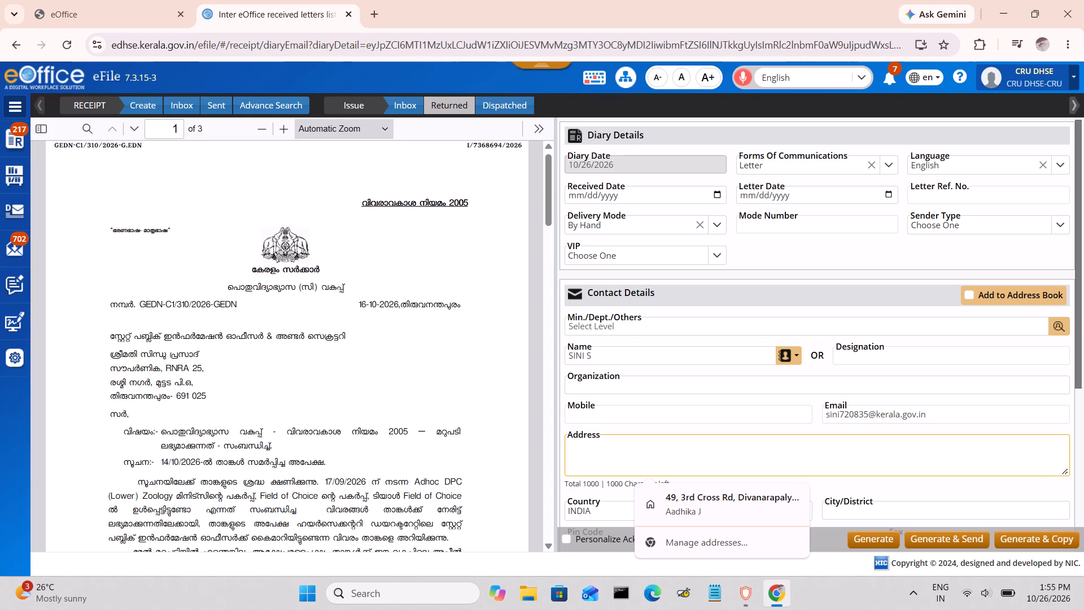
left_click(631, 457)
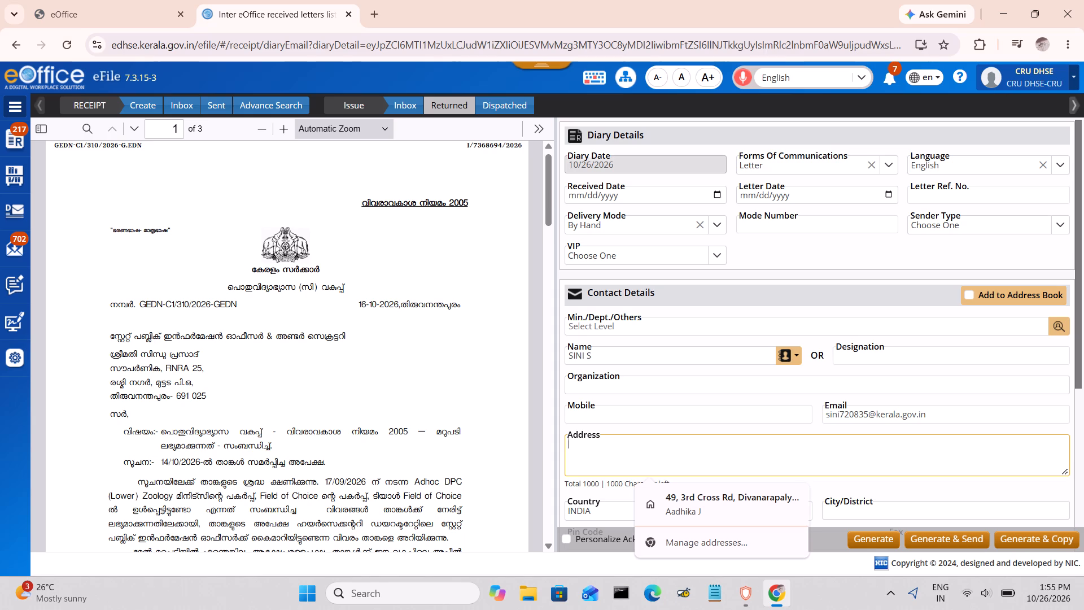
key("ctrl+v")
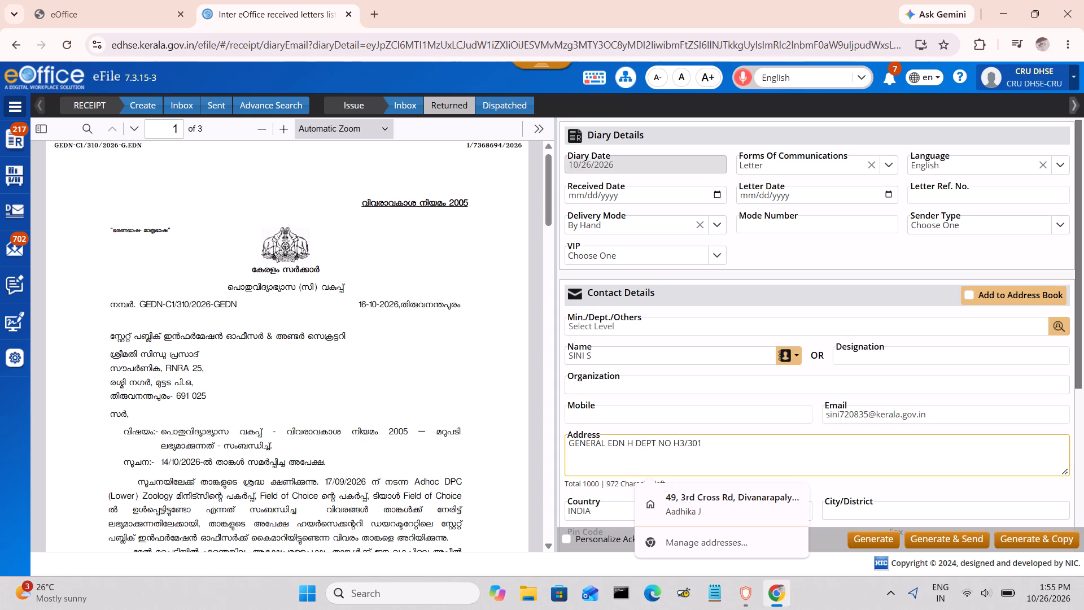
left_click(630, 444)
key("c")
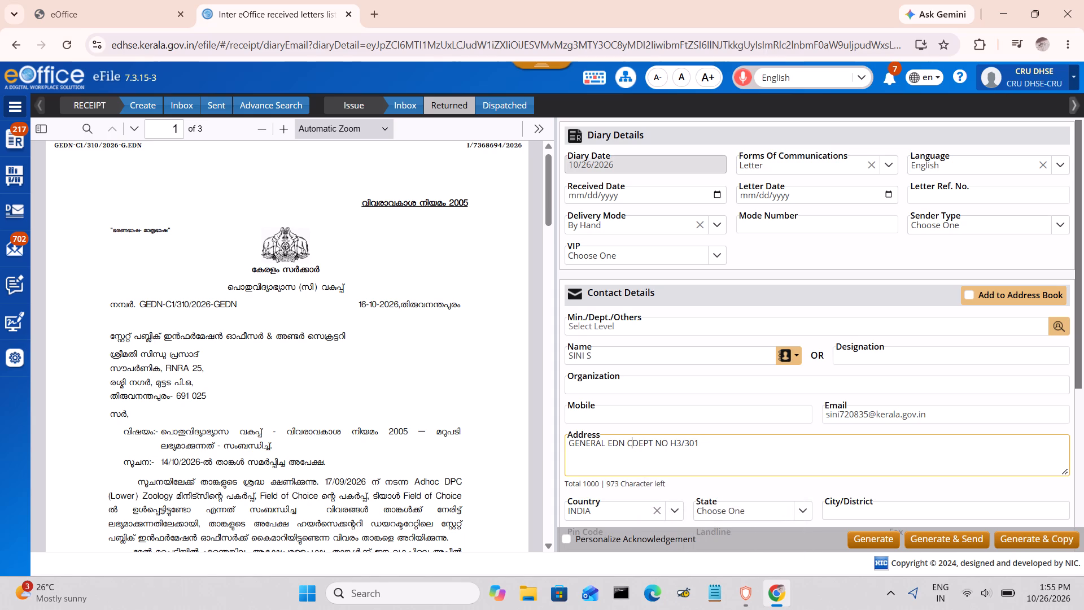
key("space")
left_click_drag(674, 443, 744, 443)
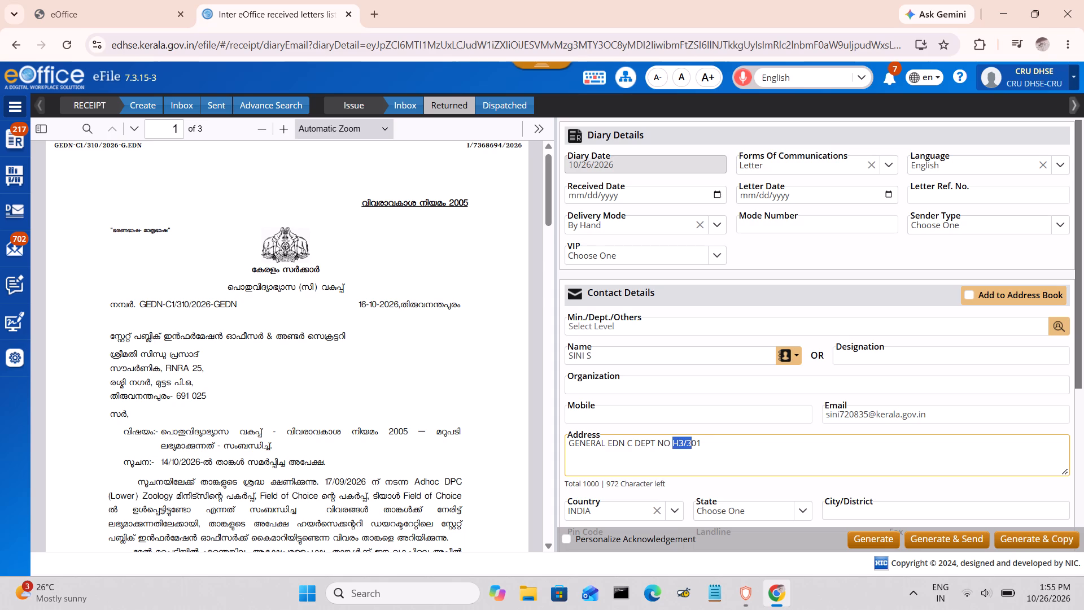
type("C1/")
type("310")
left_click_drag(703, 441, 556, 443)
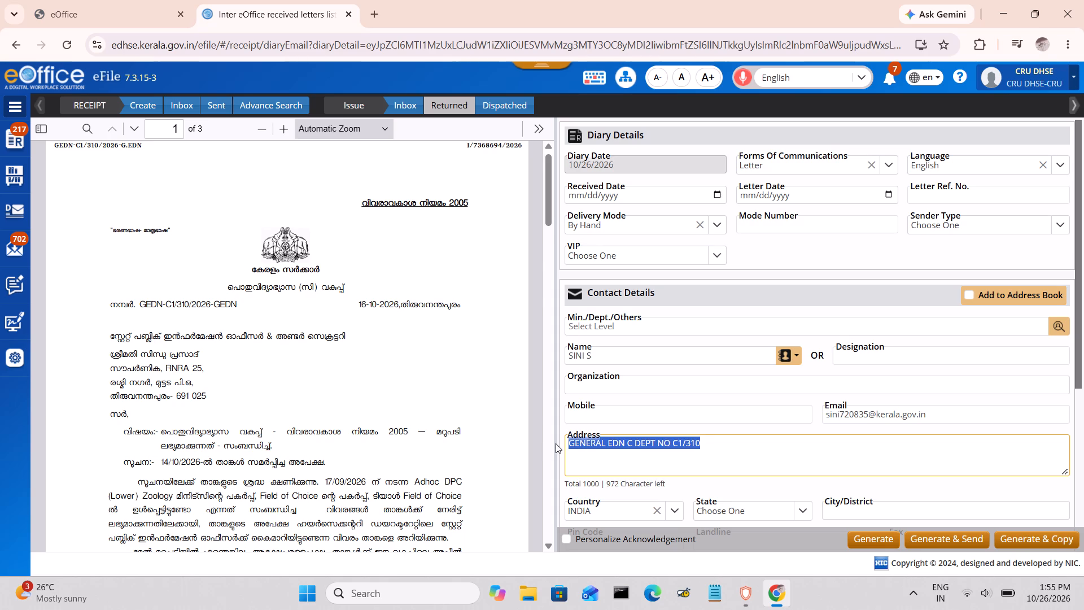
left_click_drag(556, 443, 537, 443)
key("ctrl+c")
Set the main category of the RTI reply receipt to General.
scroll(683, 427, "down", 5)
left_click(582, 348)
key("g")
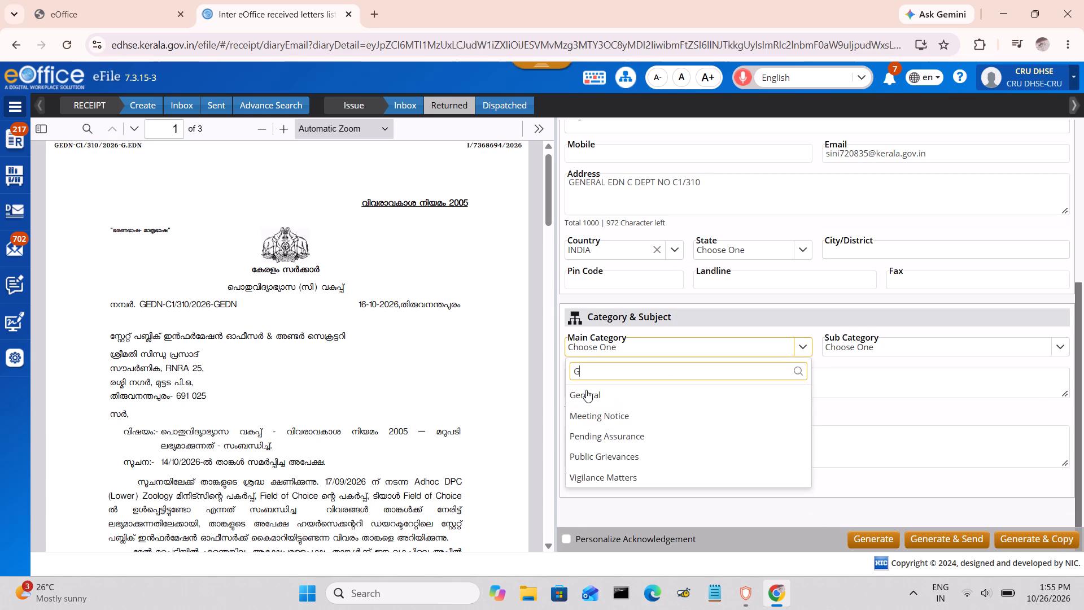
left_click(587, 391)
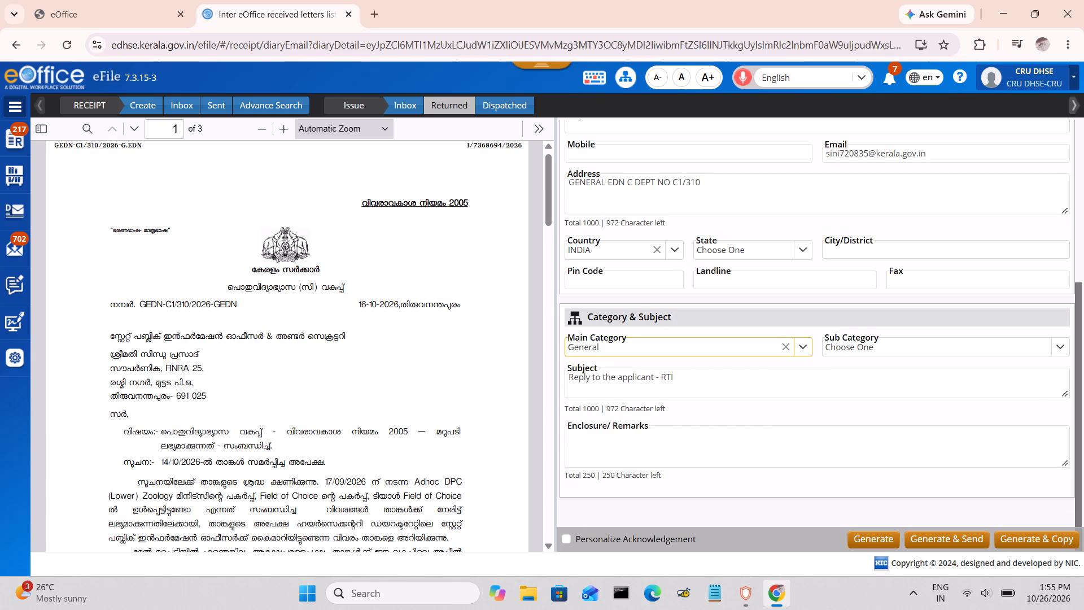
Extend the subject after "RTI" with a dash, the applicant's name, another dash and the copied department reference.
left_click(681, 379)
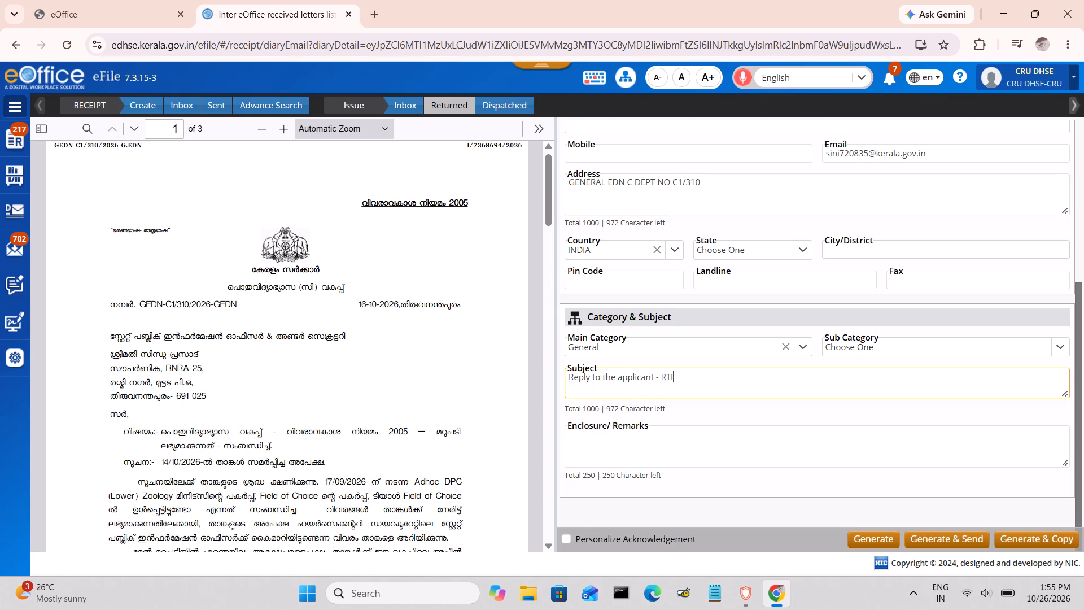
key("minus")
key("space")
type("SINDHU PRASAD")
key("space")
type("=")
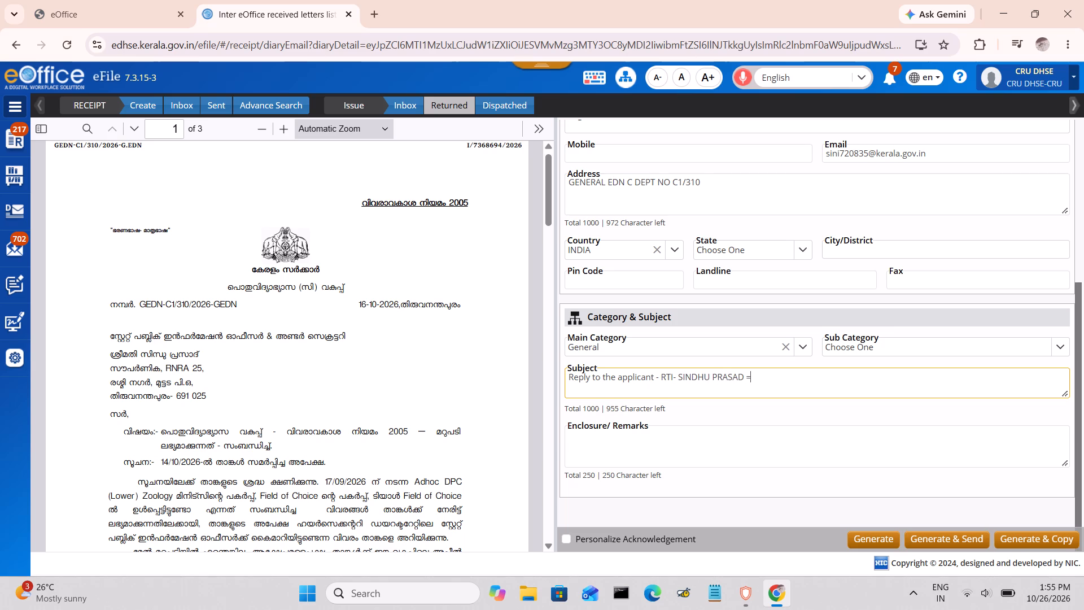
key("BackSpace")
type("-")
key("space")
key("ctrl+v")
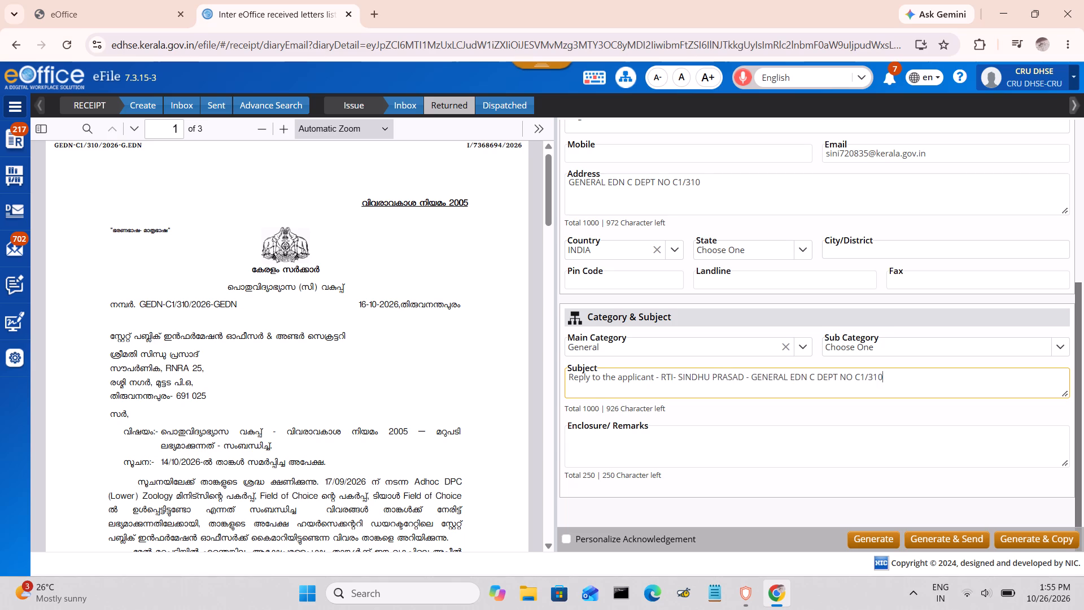
Generate the RTI reply receipt and send it internally to the JS officer in DHSE-ADMINISTRATION (D).
left_click(958, 544)
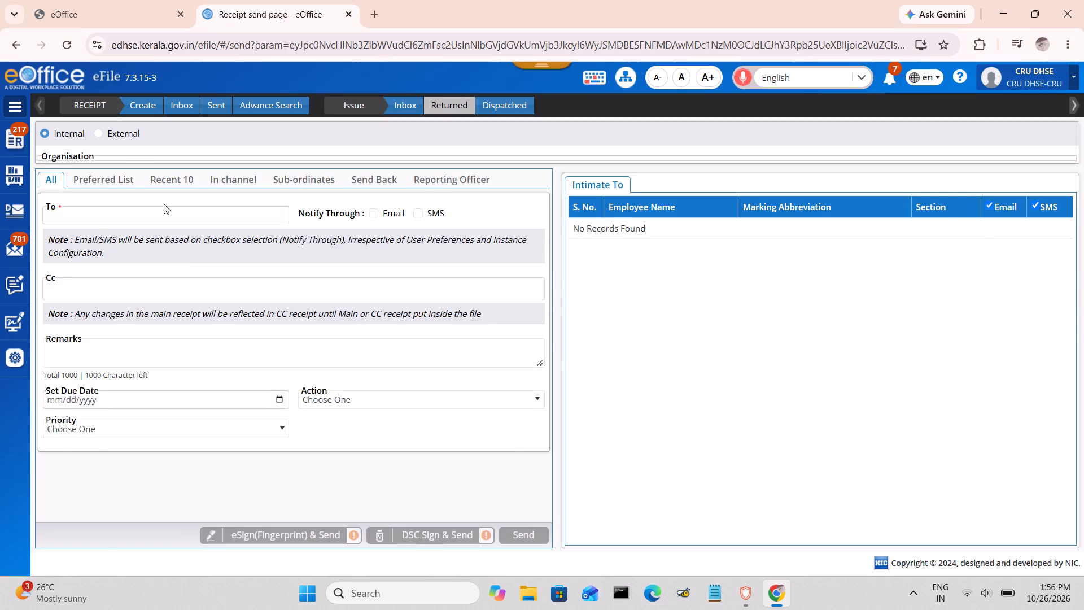
left_click(141, 252)
left_click(141, 234)
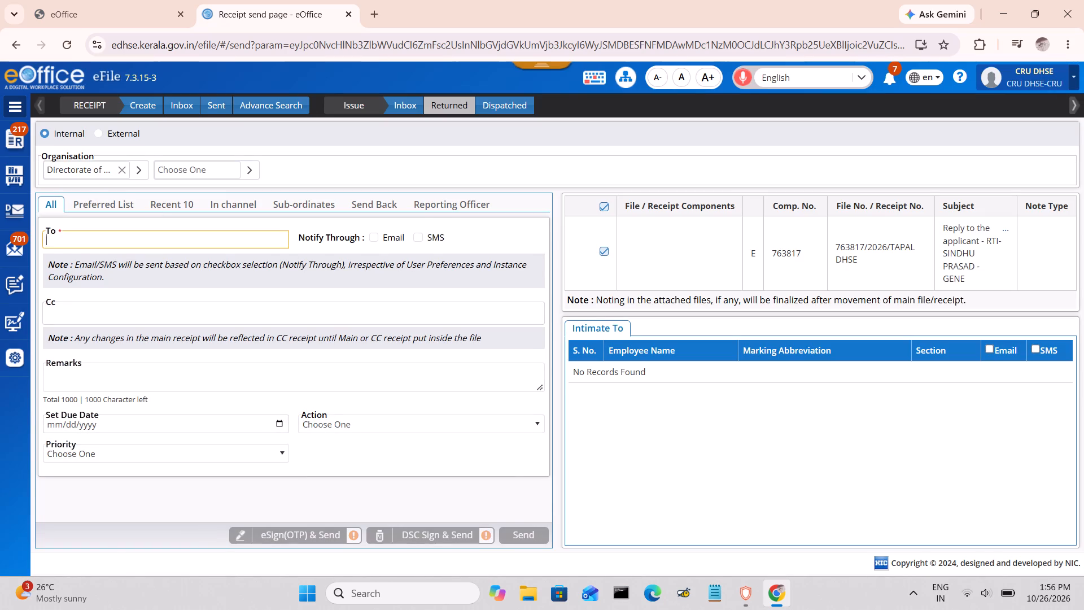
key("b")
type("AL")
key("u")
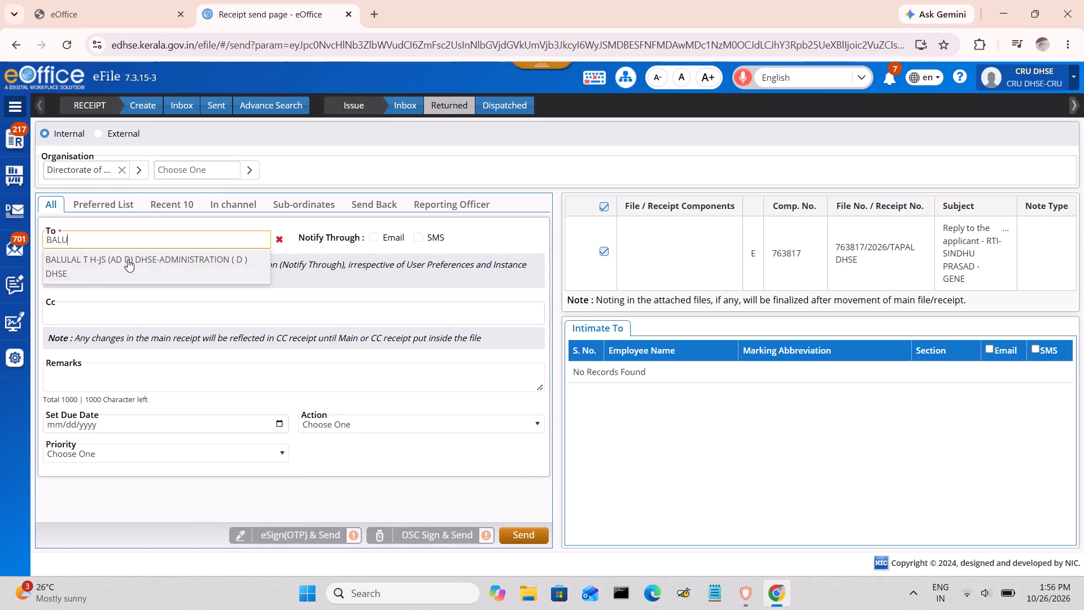
left_click(116, 267)
left_click(524, 538)
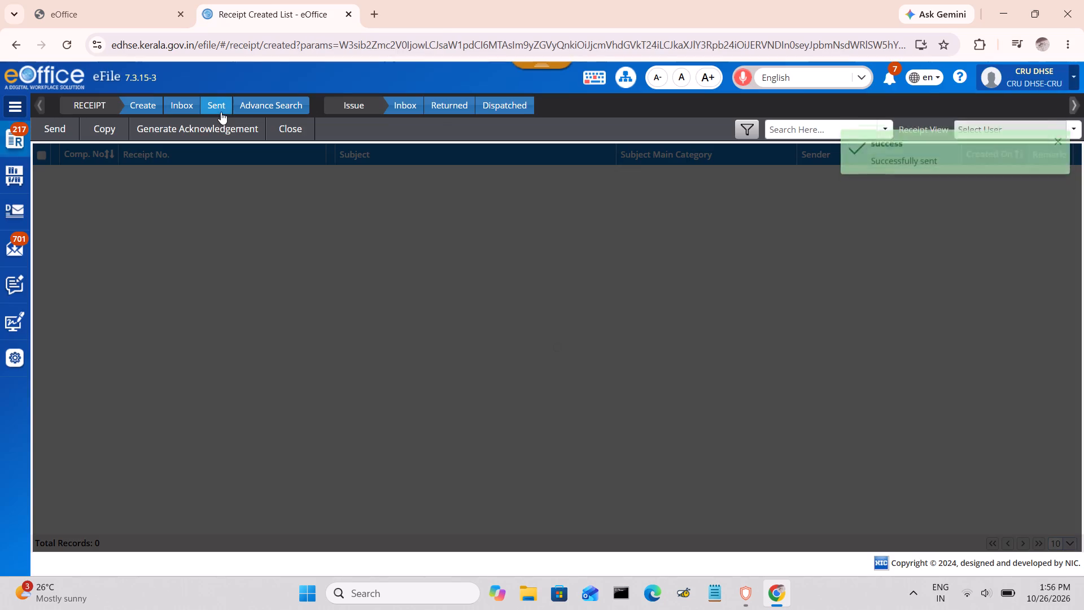
Open receipt 763817/2026/TAPAL DHSE from the sent receipts and read through its attached letter.
left_click(219, 109)
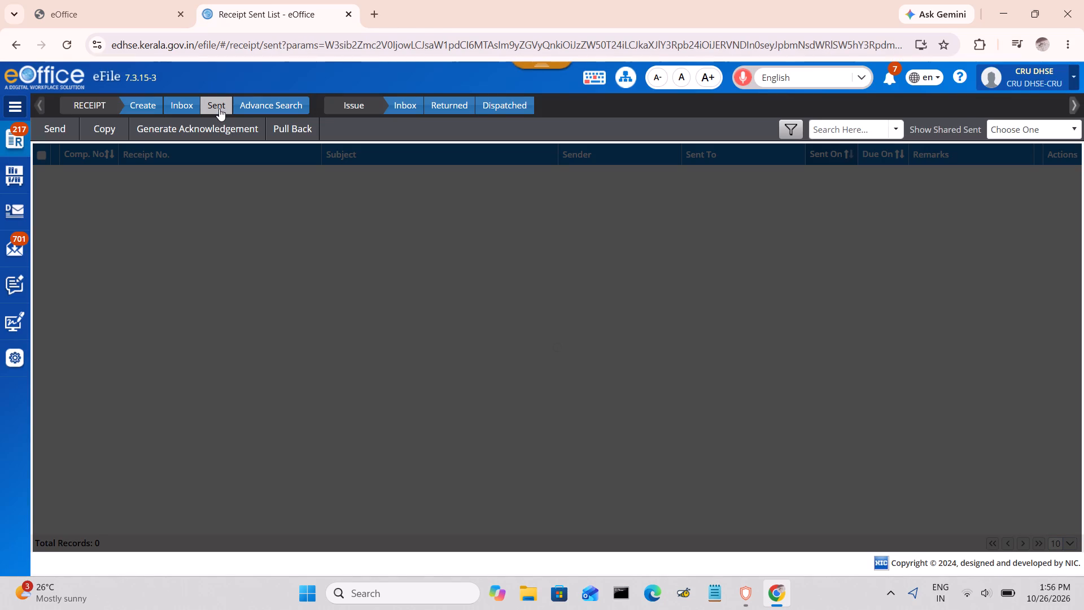
left_click(218, 103)
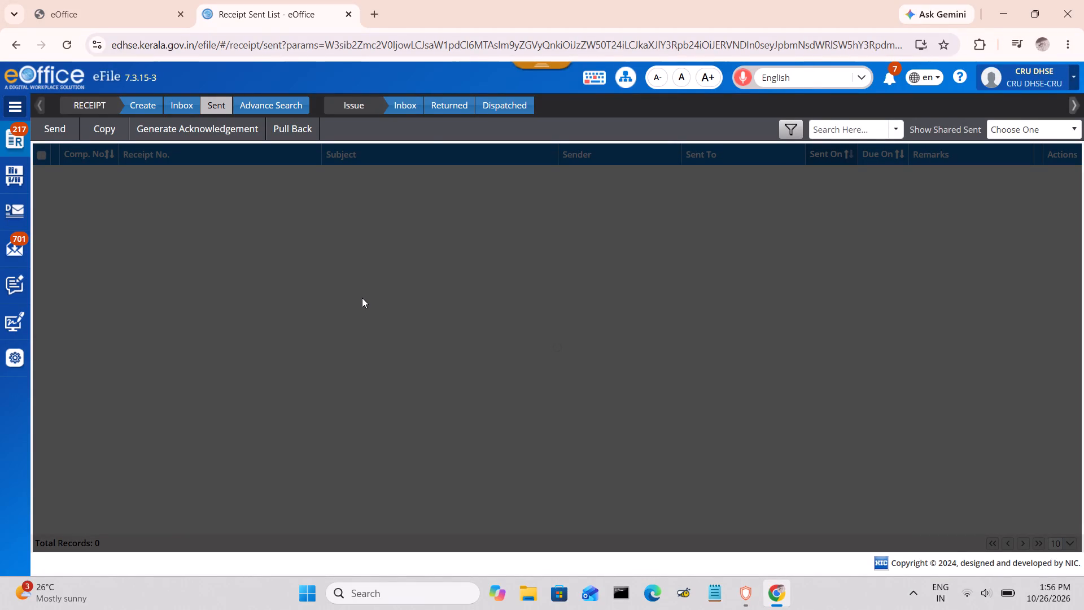
left_click(433, 104)
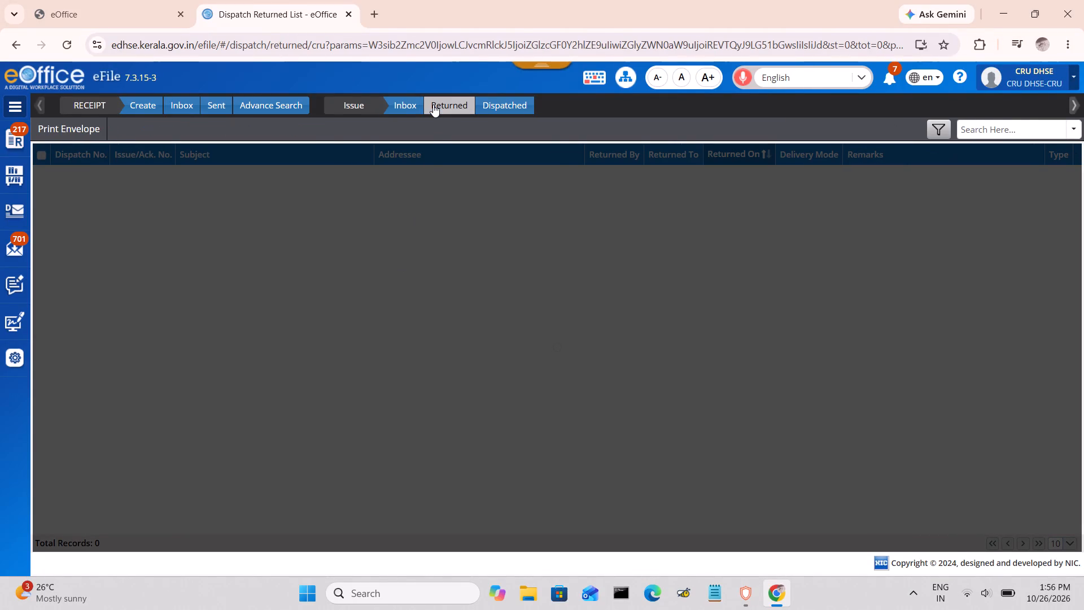
left_click(221, 103)
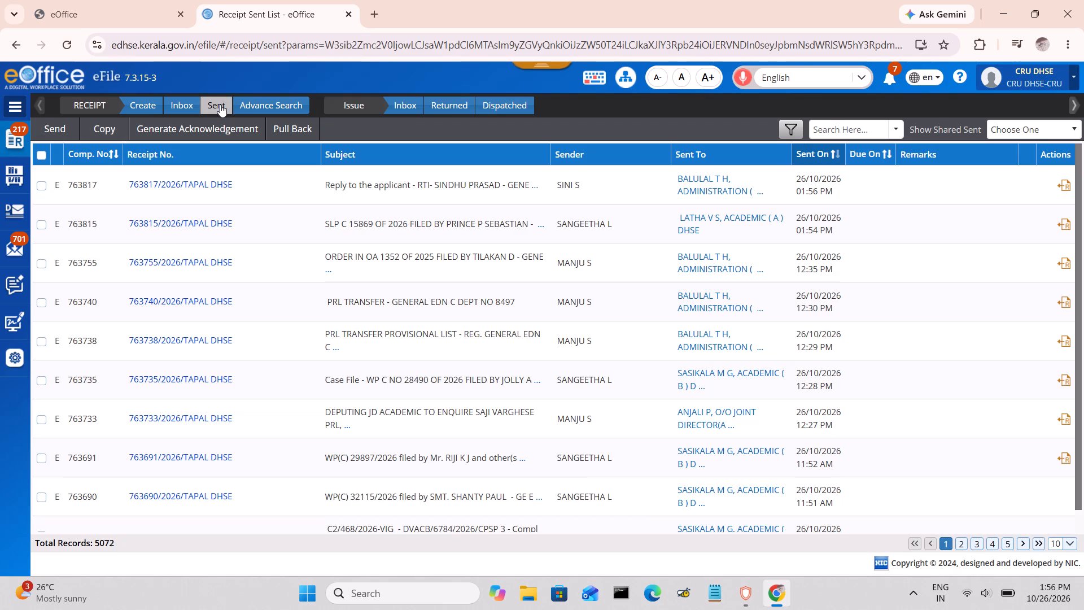
left_click(137, 183)
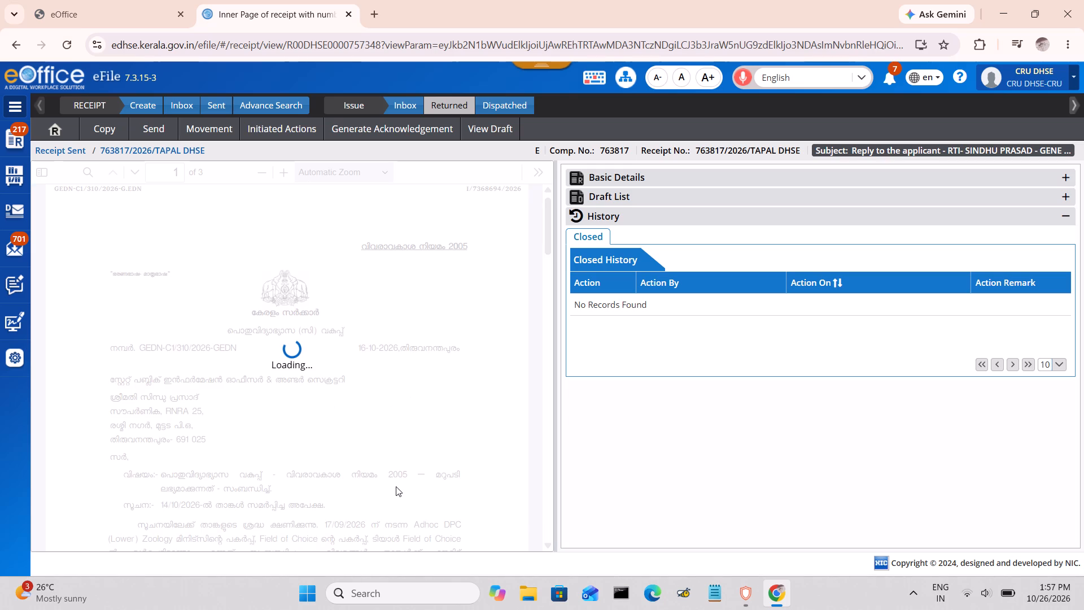
scroll(396, 486, "down", 2)
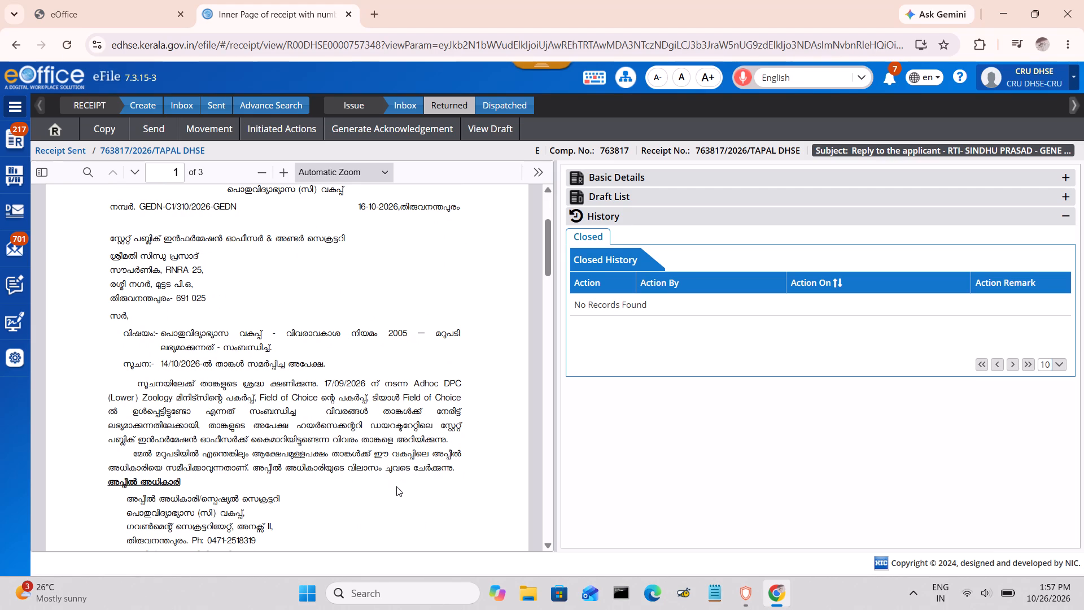
scroll(396, 486, "up", 2)
scroll(396, 486, "down", 5)
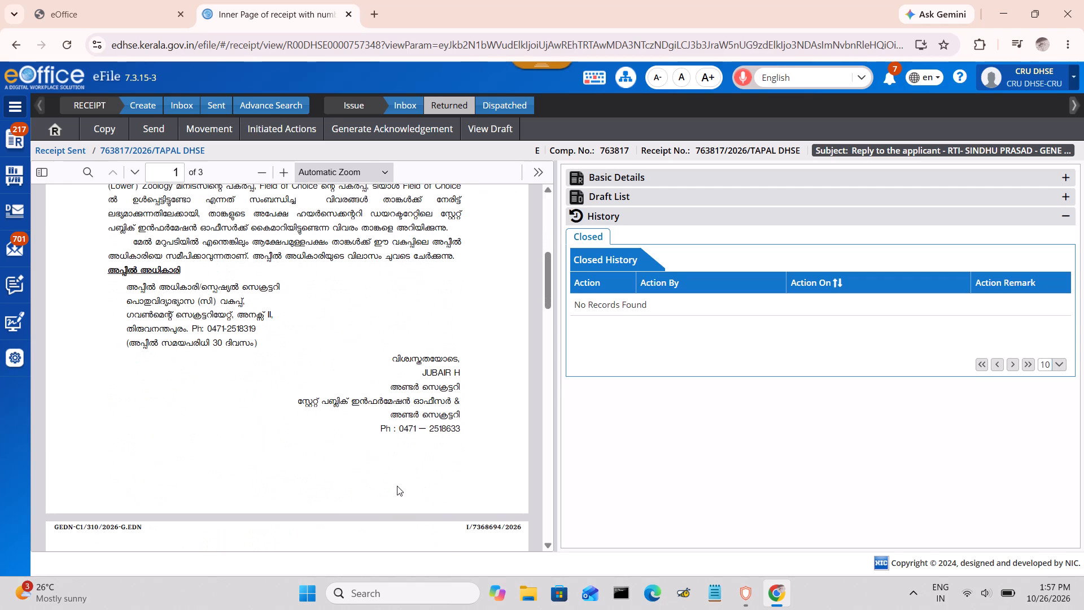
scroll(397, 486, "up", 5)
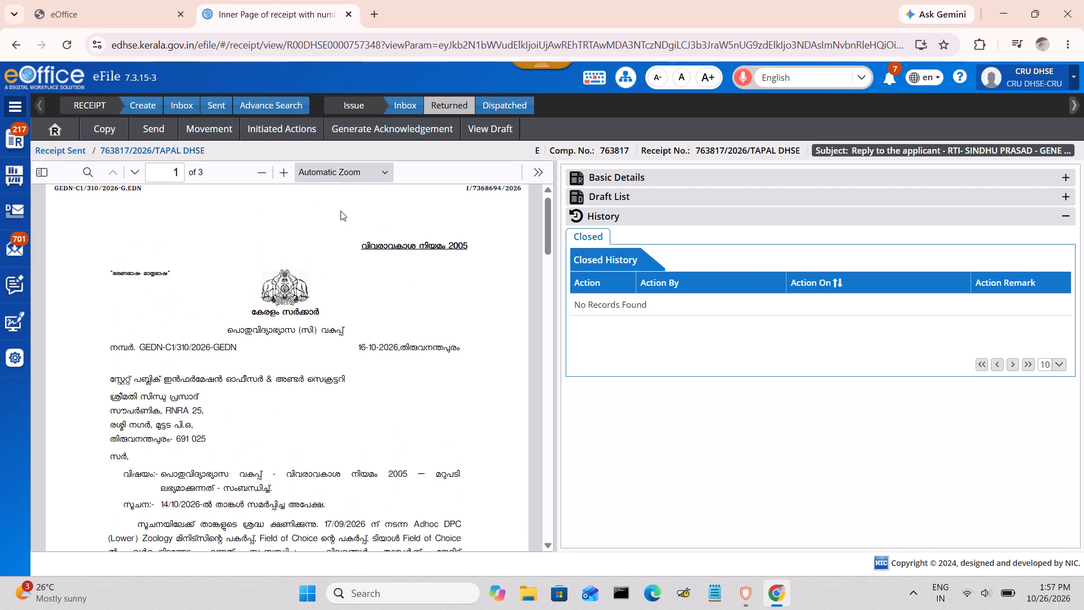
scroll(356, 465, "down", 1)
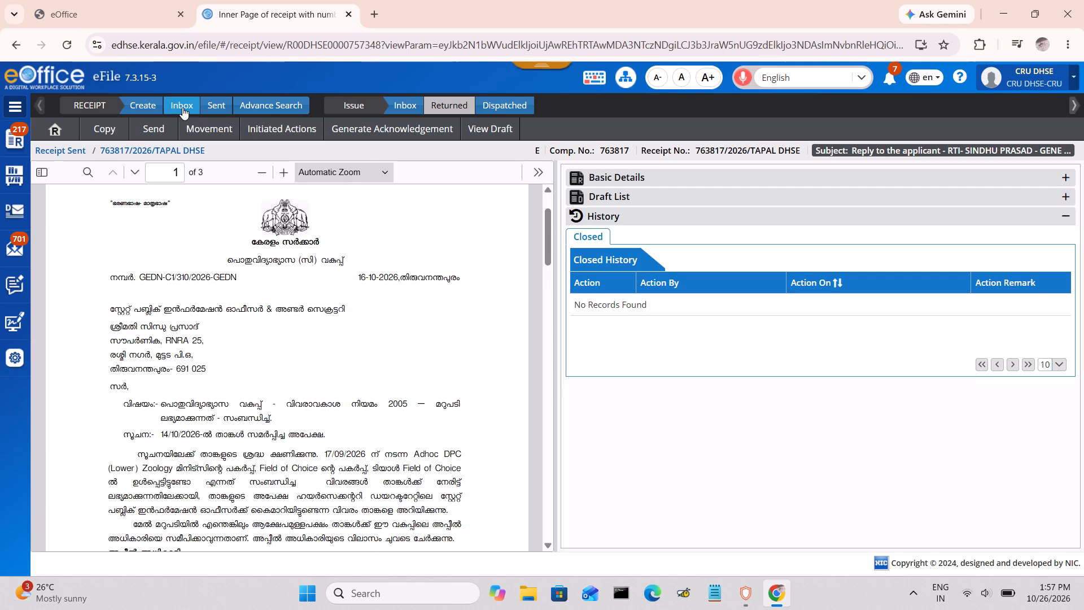
Return to the received Inter eOffice letters and look for the next letter that is not diarised.
left_click(15, 243)
left_click(50, 300)
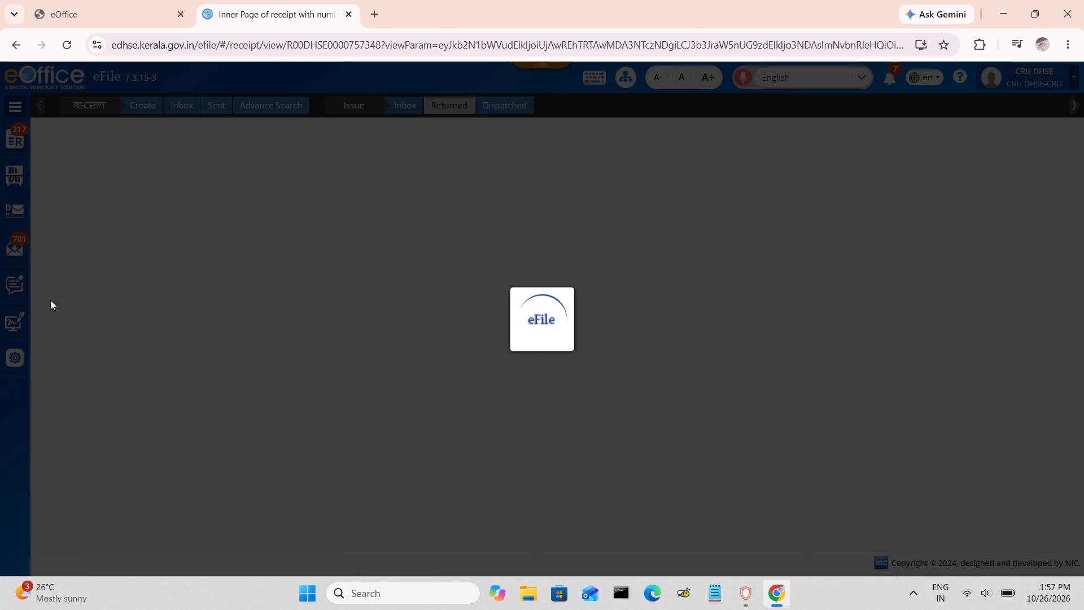
scroll(962, 376, "down", 7)
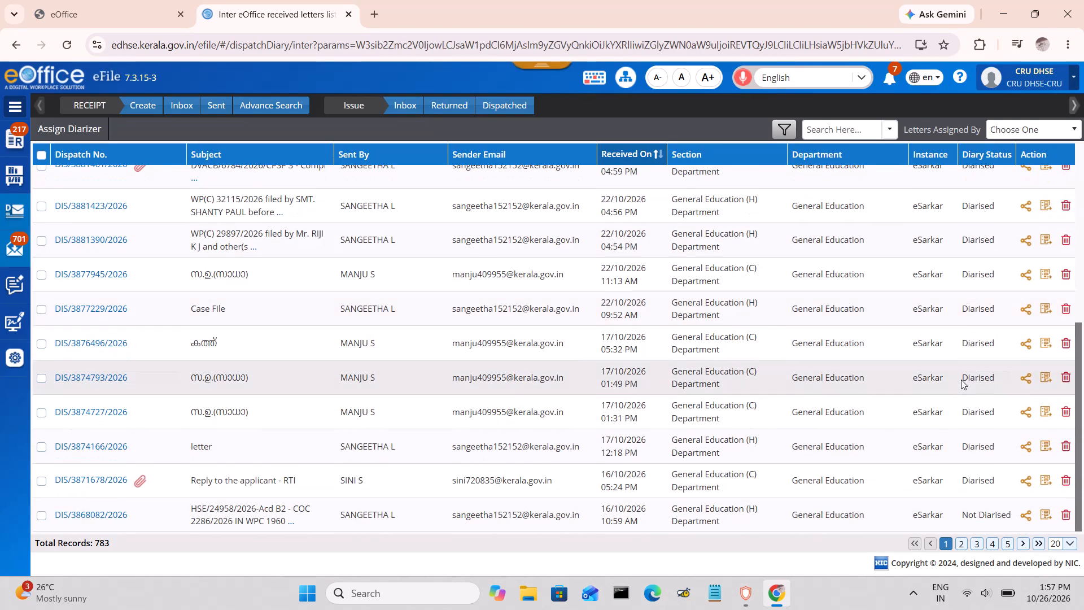
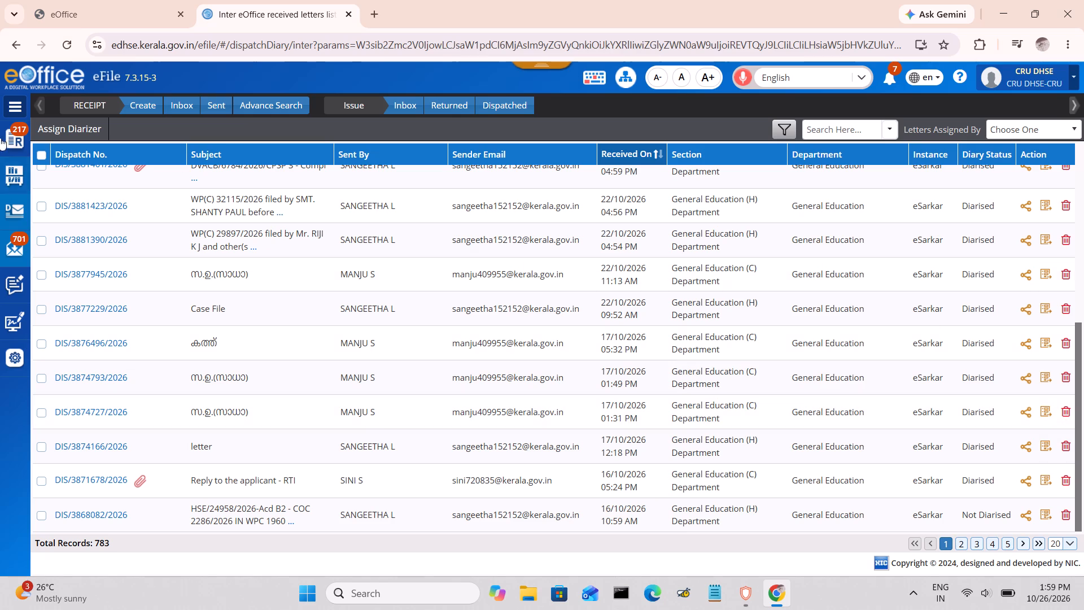
Start diarising Inter eOffice letter DIS/3868082/2026, adding its received PDF to the sequenced documents.
left_click(18, 247)
left_click(62, 299)
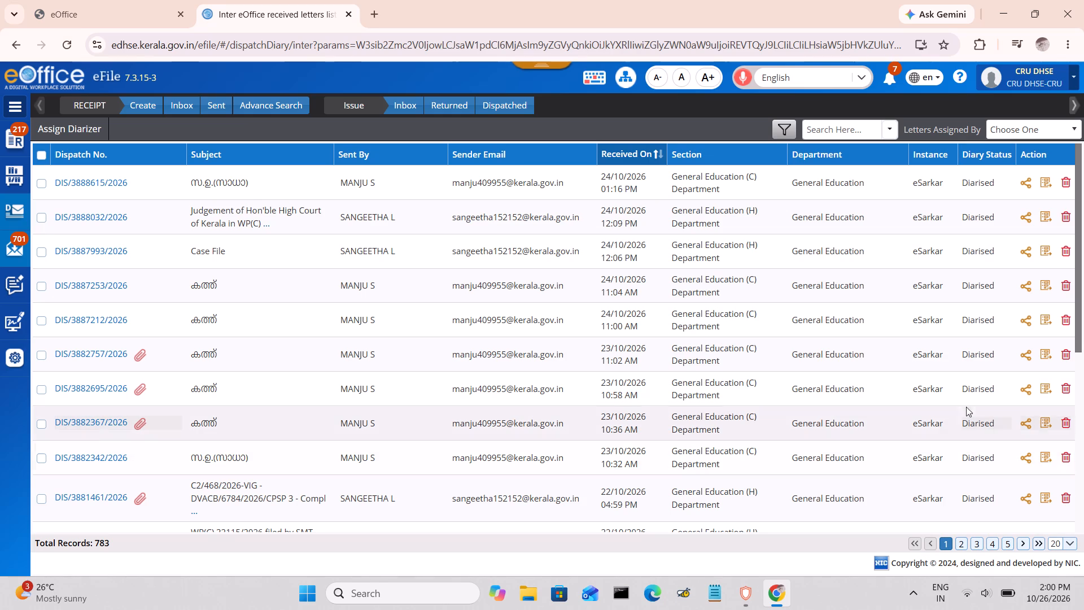
scroll(898, 406, "down", 11)
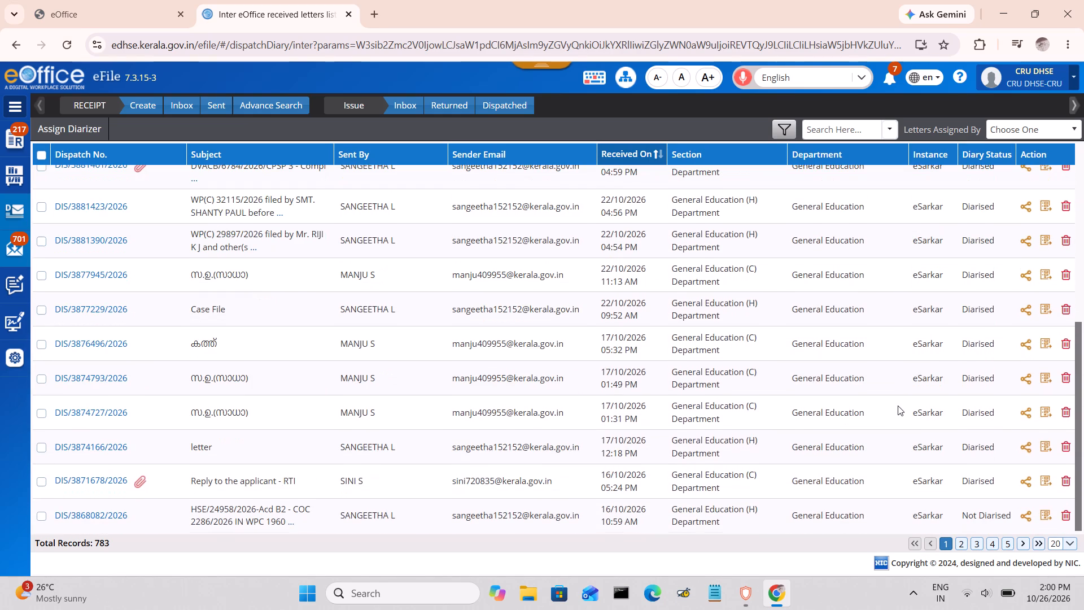
scroll(898, 406, "down", 2)
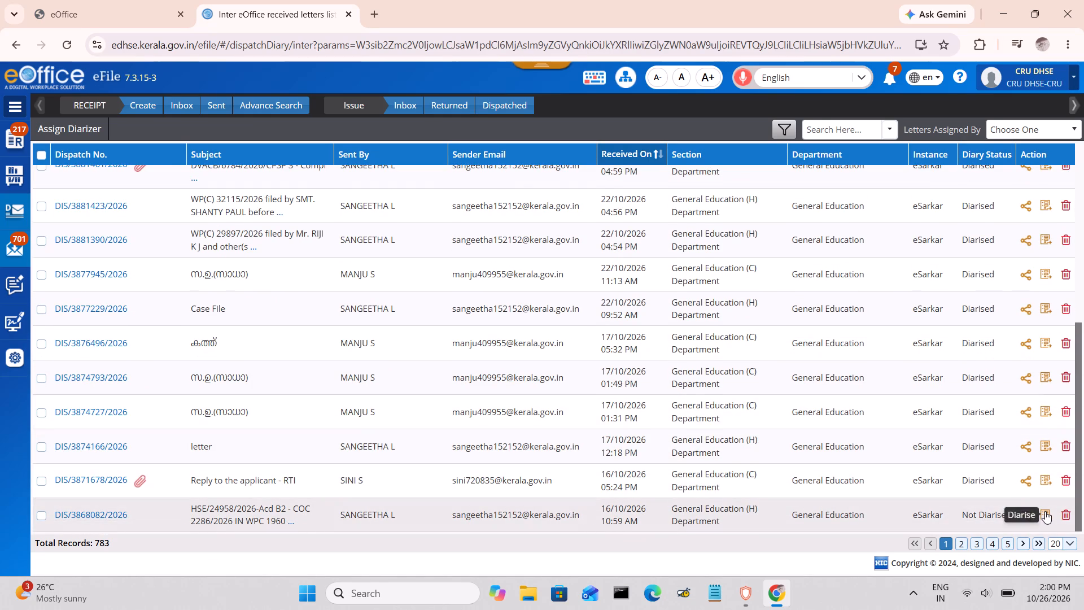
left_click(1045, 511)
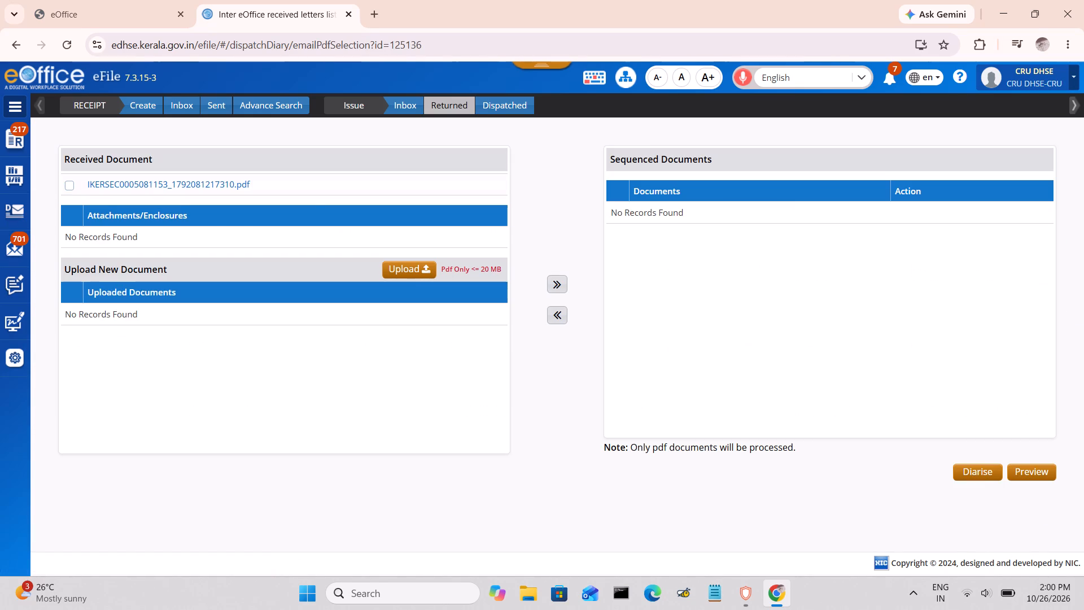
left_click(69, 182)
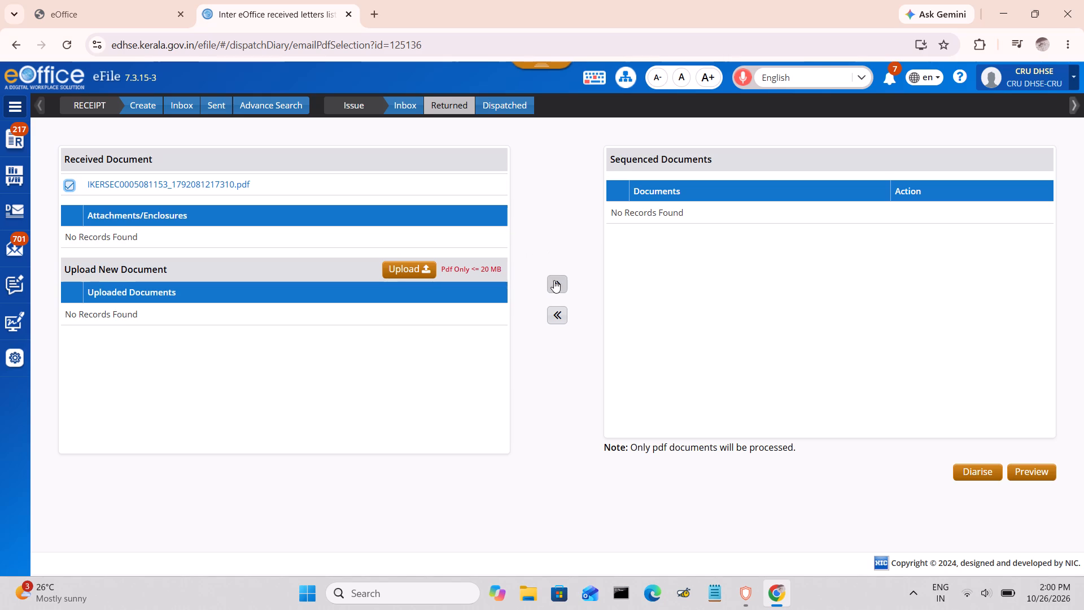
left_click(553, 287)
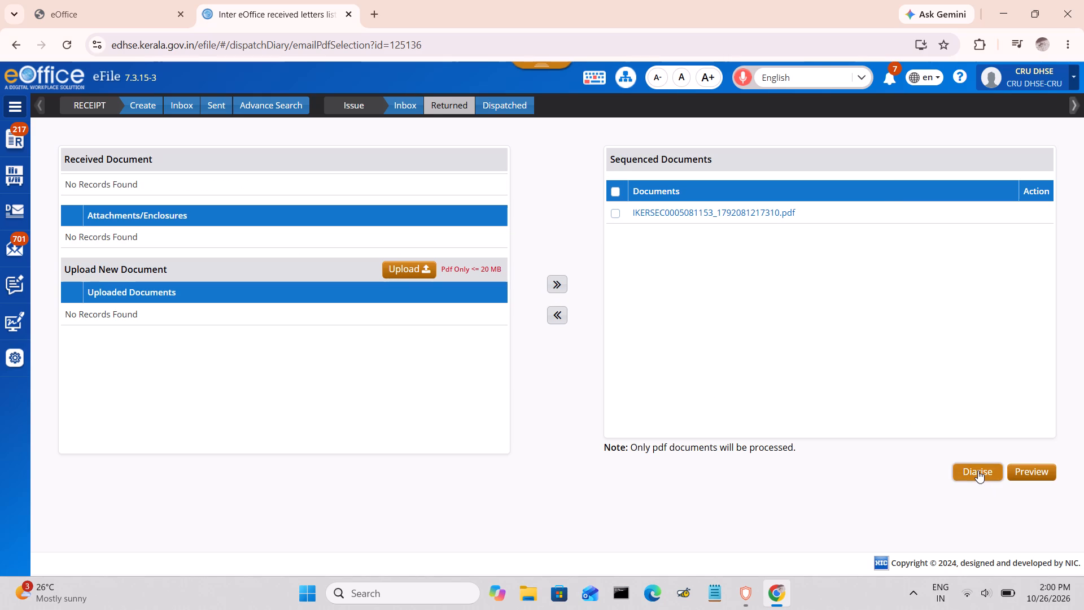
left_click(978, 470)
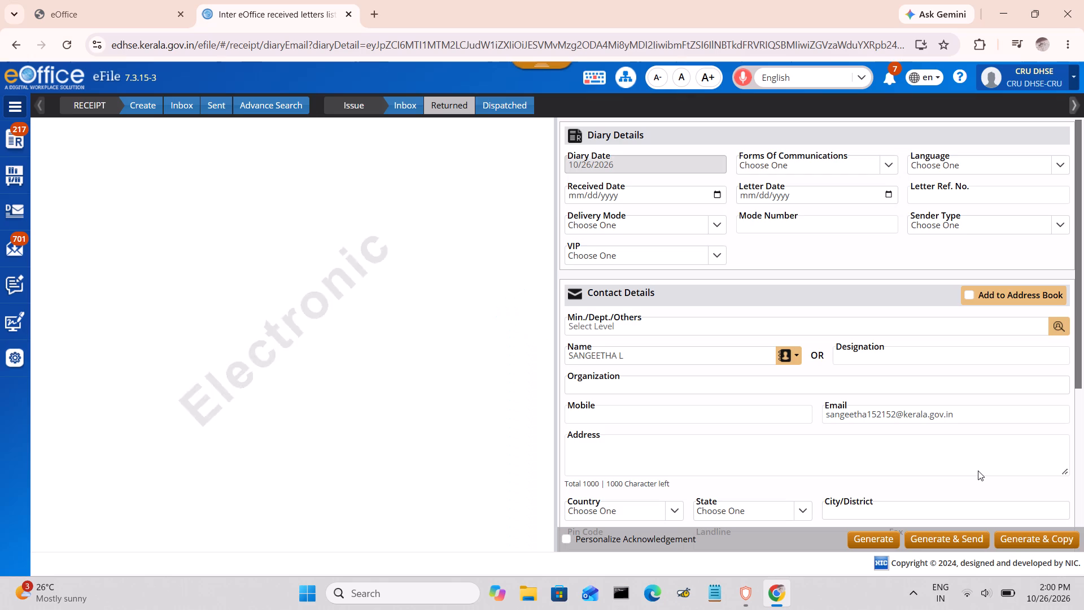
Fill the sender's address with the copied department reference, edited to read GENERAL EDN H DEPT NO H3/258.
left_click(608, 452)
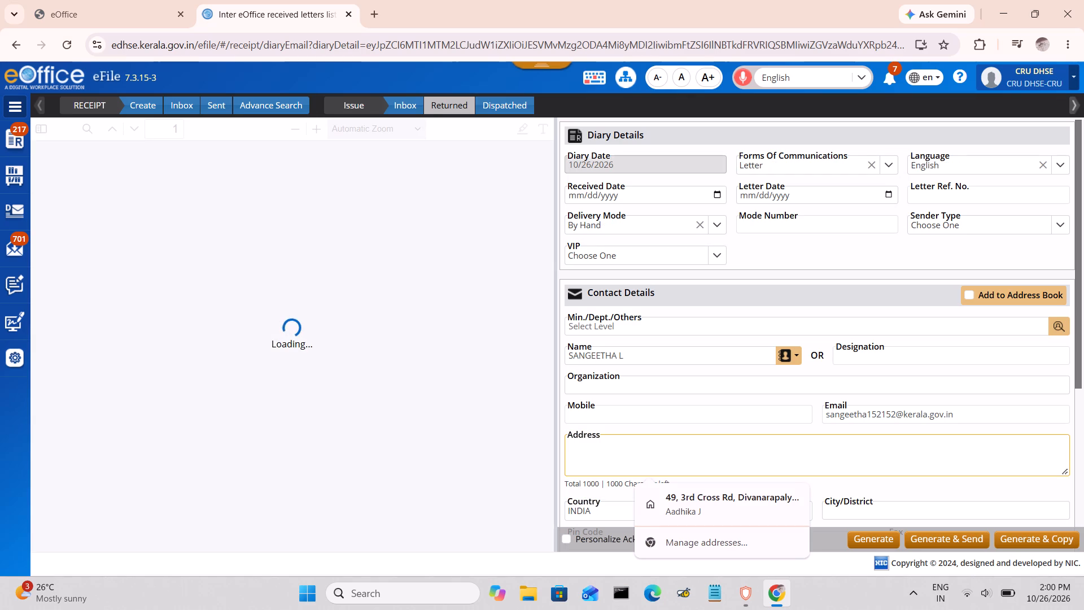
key("ctrl+v")
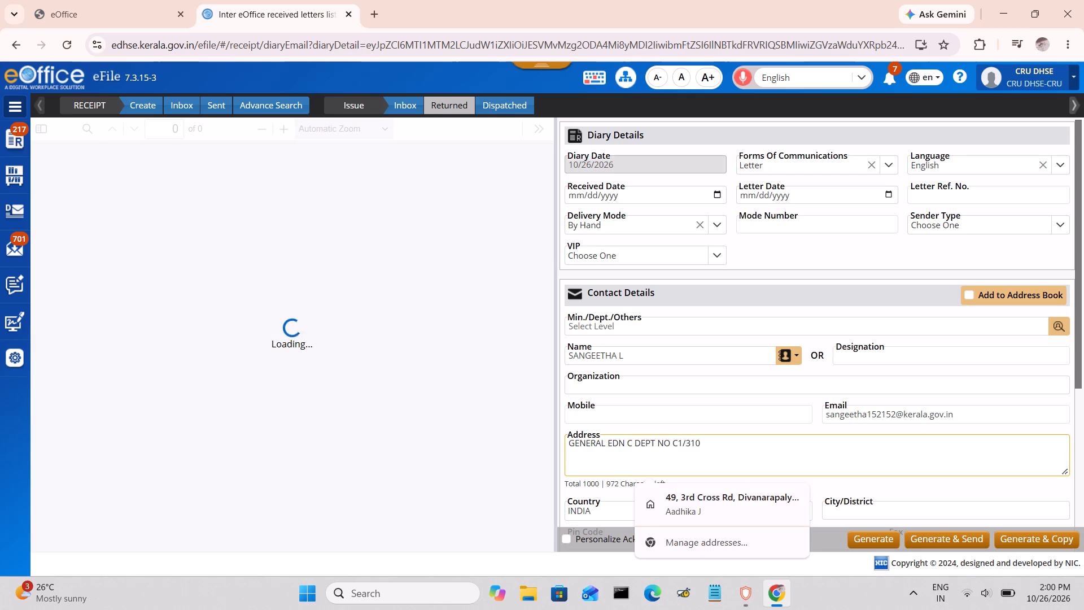
left_click(630, 447)
type("H")
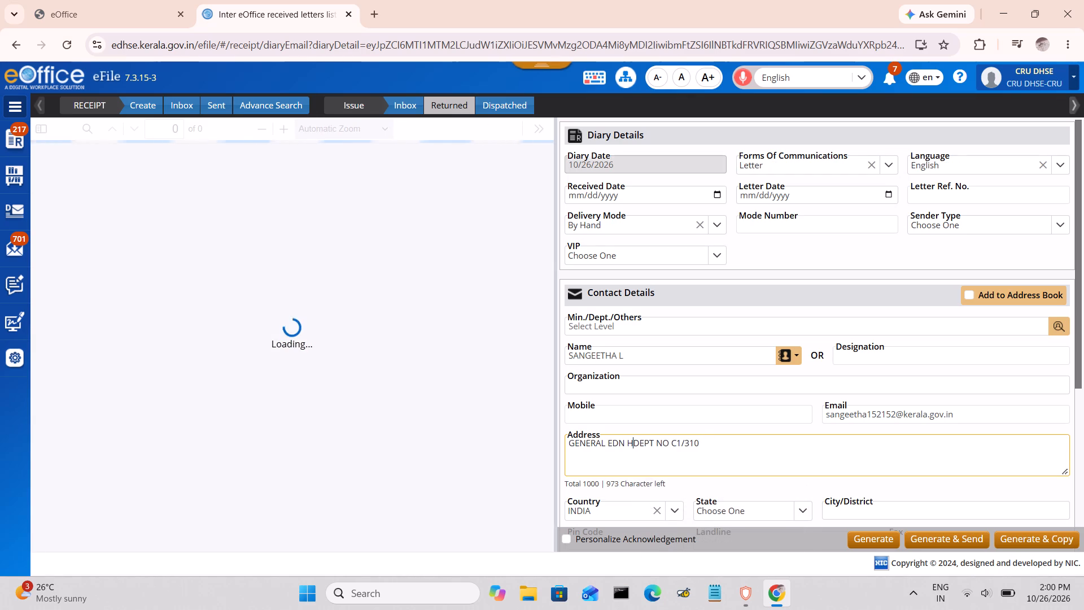
key("space")
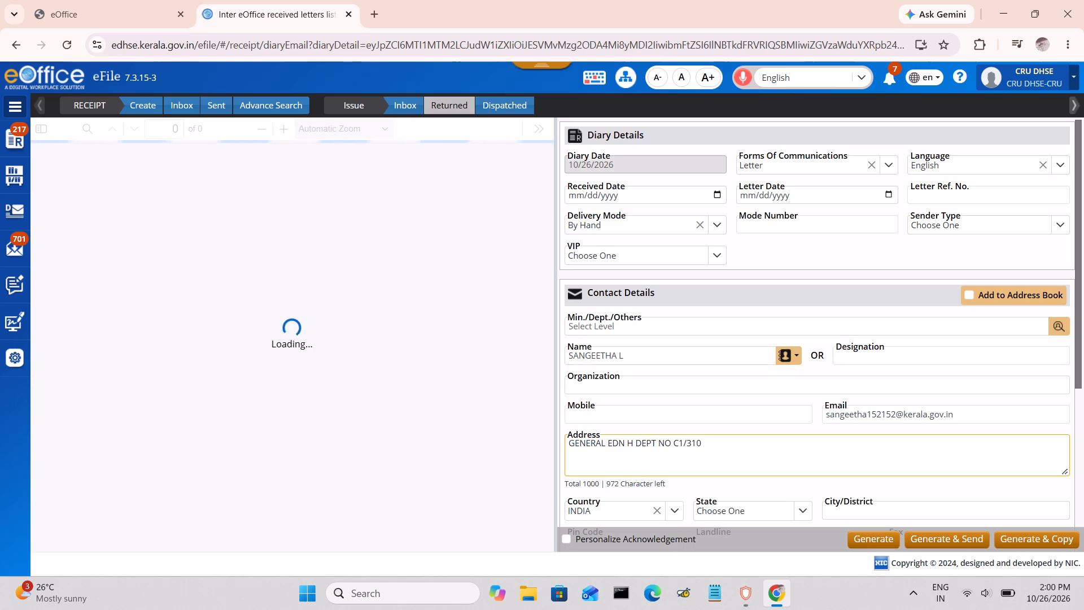
left_click_drag(675, 441, 751, 449)
type("H3/")
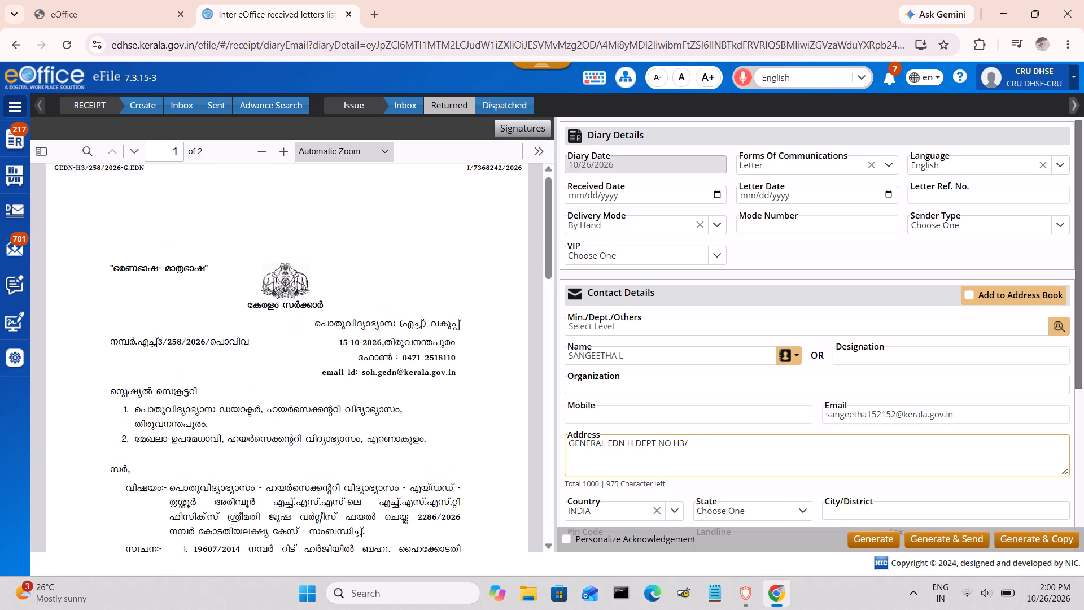
scroll(633, 432, "down", 4)
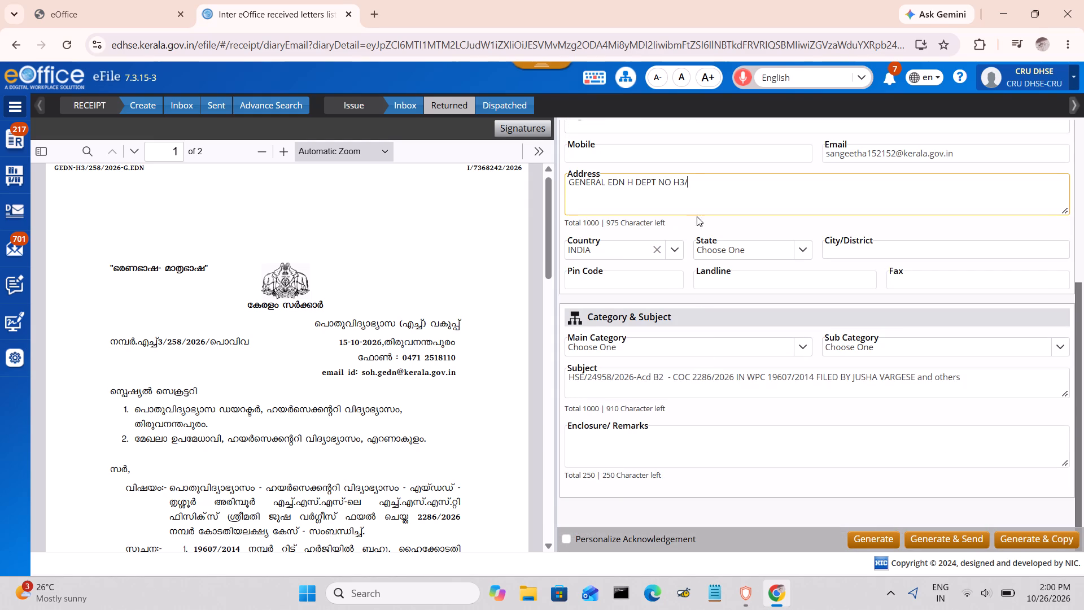
type("258")
Copy the address reference and append it to the end of the subject after a dash.
left_click_drag(713, 185, 615, 188)
left_click_drag(571, 190, 554, 190)
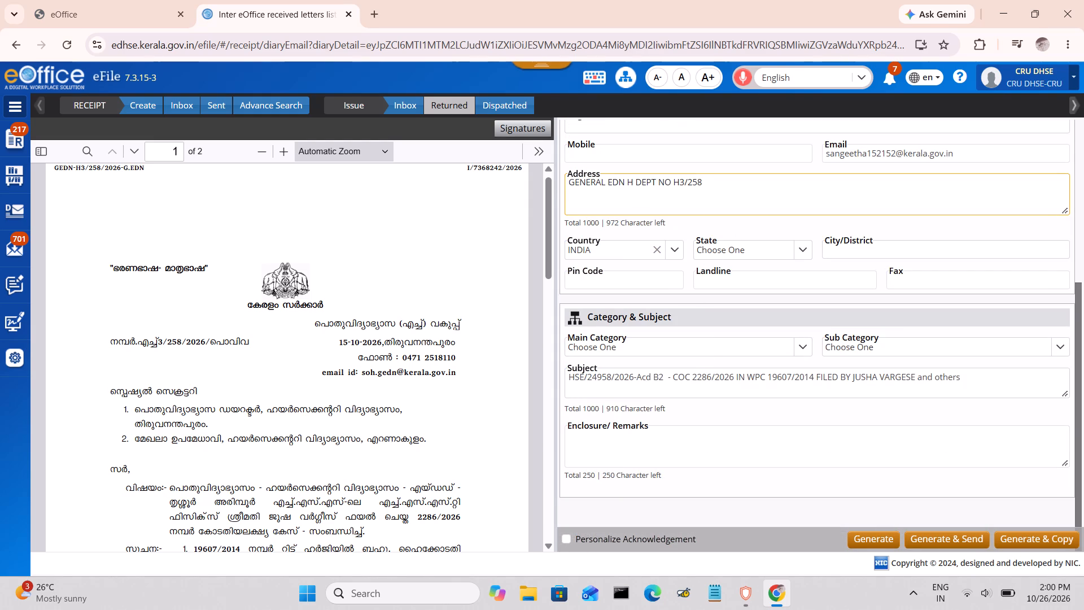
left_click_drag(713, 181, 566, 181)
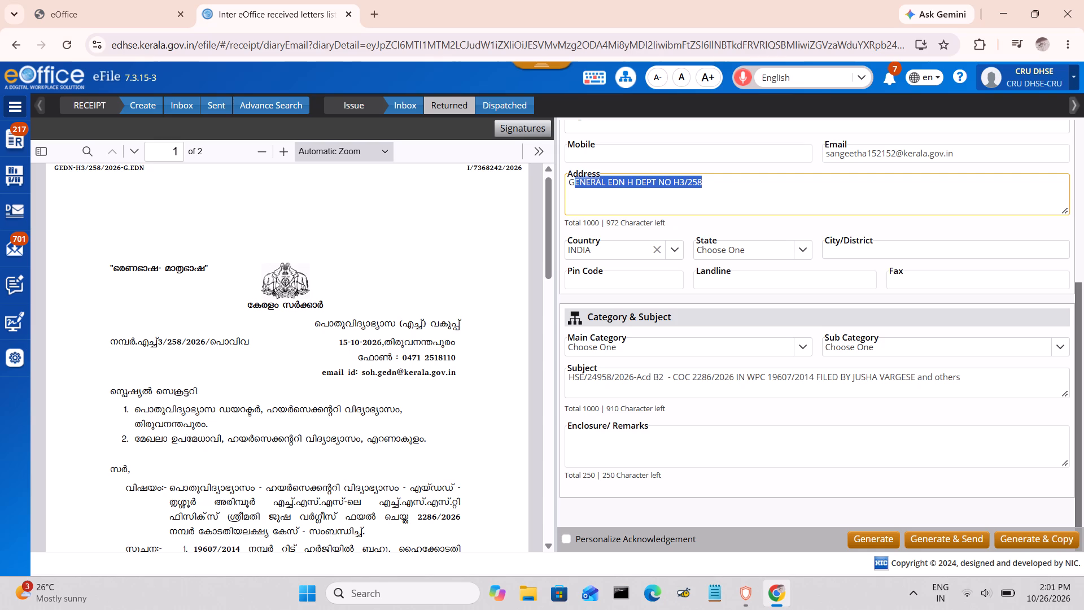
key("ctrl+c")
left_click(976, 373)
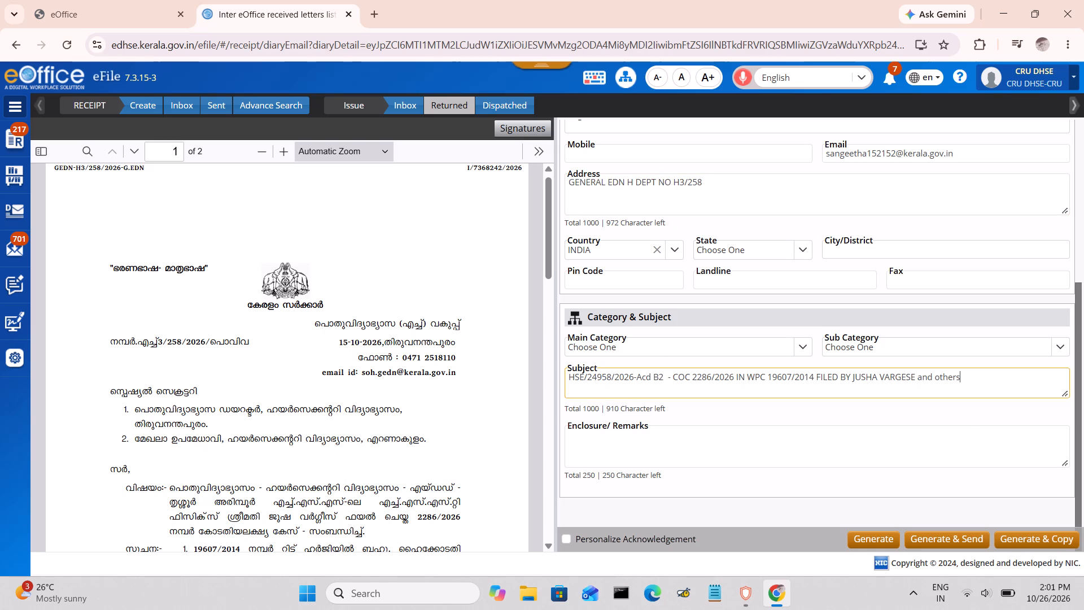
key("space")
type("-")
key("space")
key("ctrl+v")
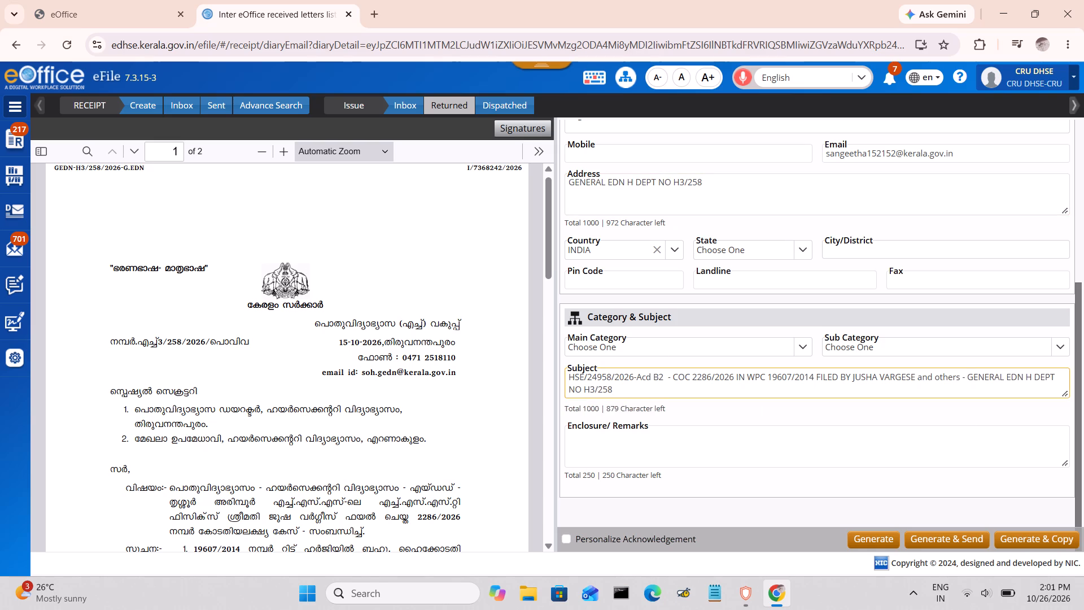
Generate the COC 2286/2026 receipt and send it internally to the JS (ACD B) officer in DHSE-ACADEMIC (B).
left_click(969, 542)
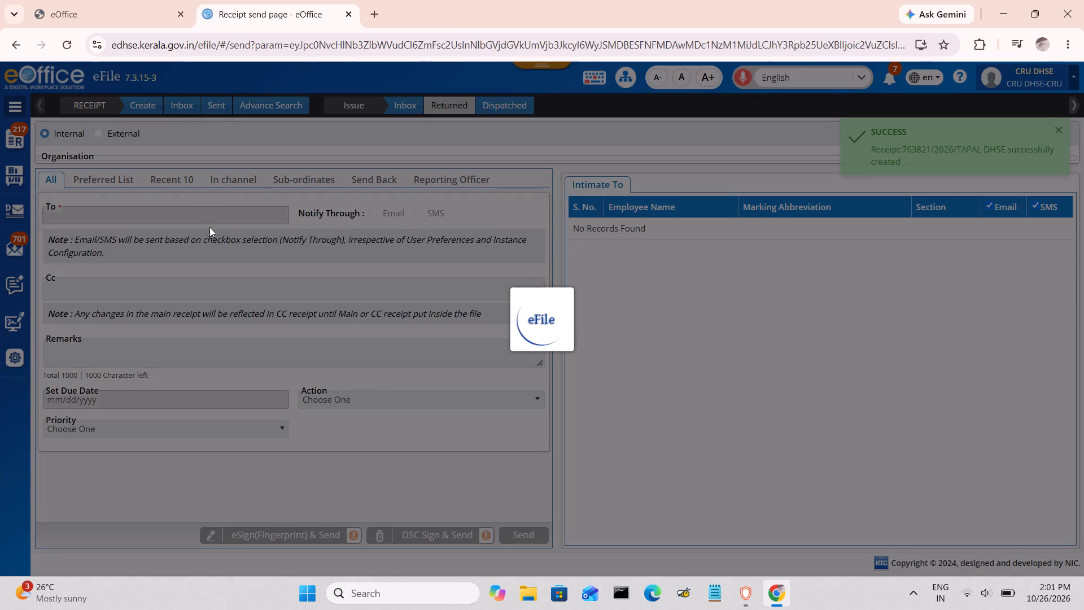
left_click(225, 217)
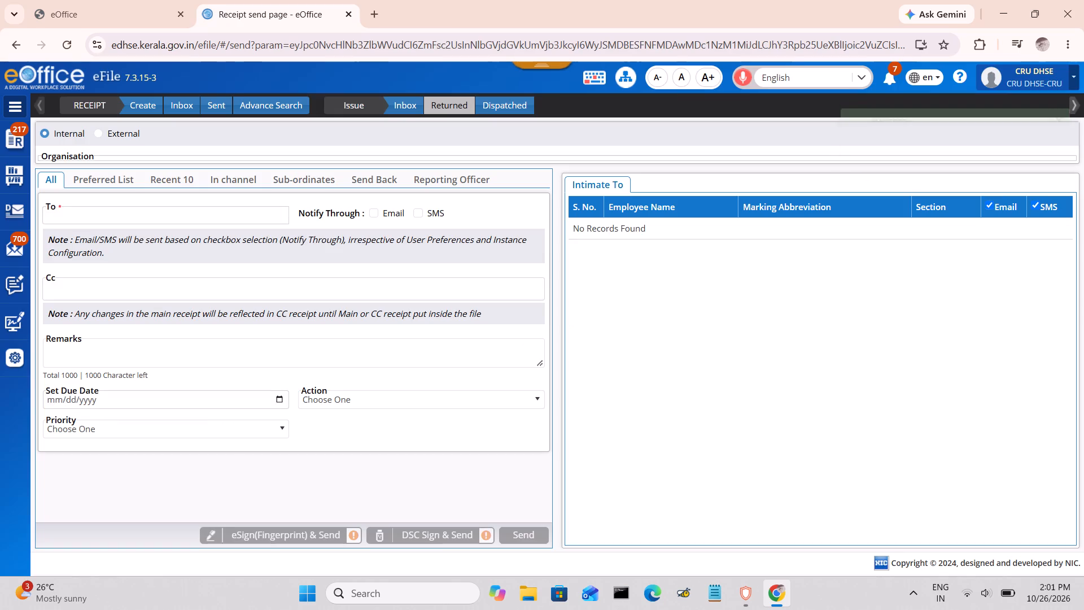
key("a")
key("c")
key("d")
key("space")
type("B")
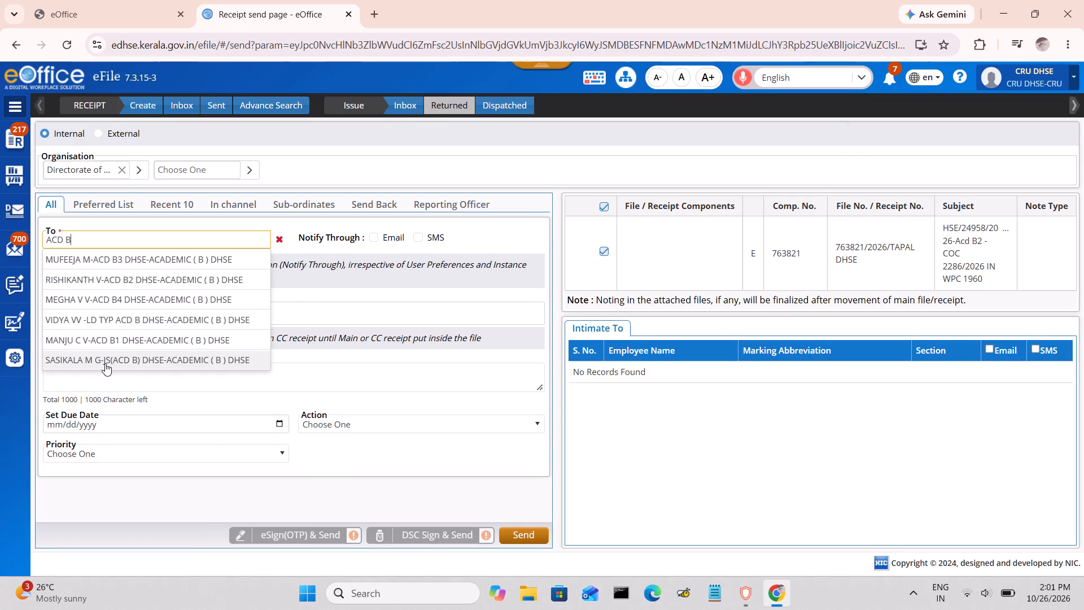
left_click(105, 363)
left_click(527, 533)
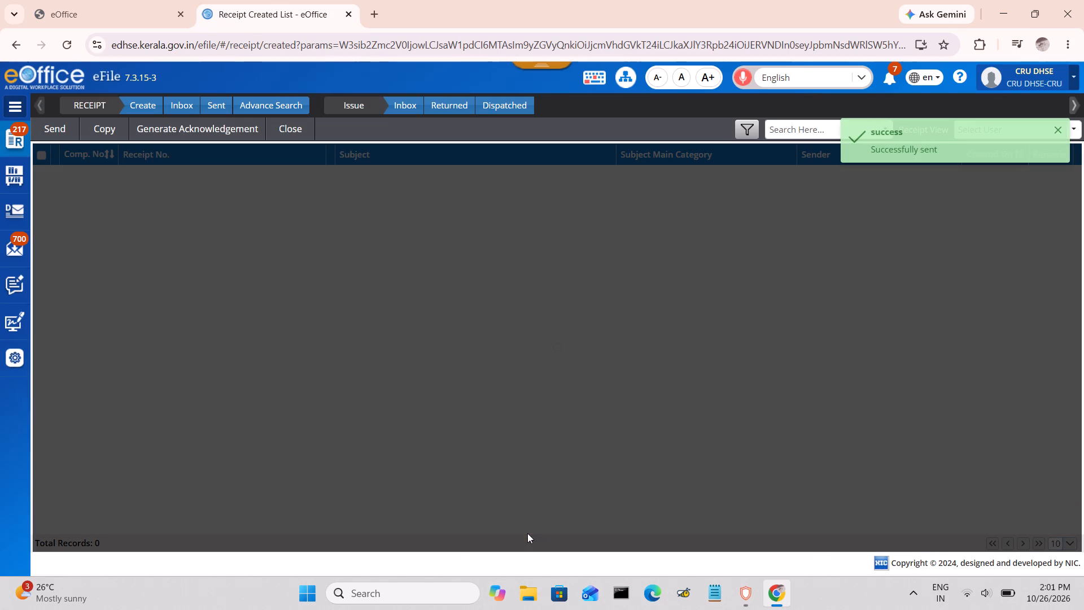
Start diarising letter DIS/3867928/2026 from page 2 of the Inter eOffice letters, sequencing its received PDF and its attachment.
left_click(14, 248)
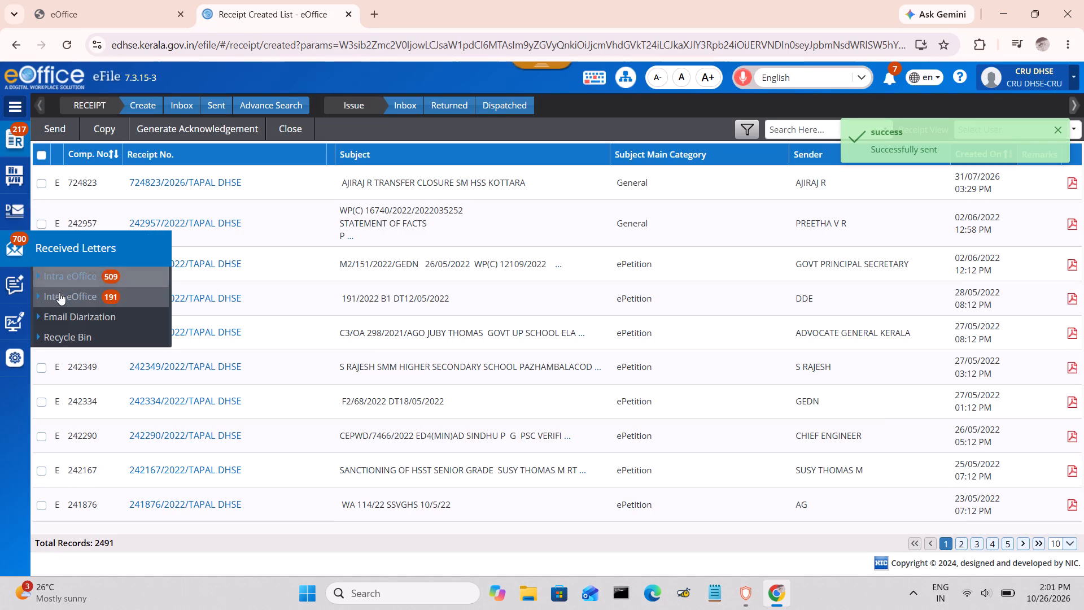
left_click(64, 300)
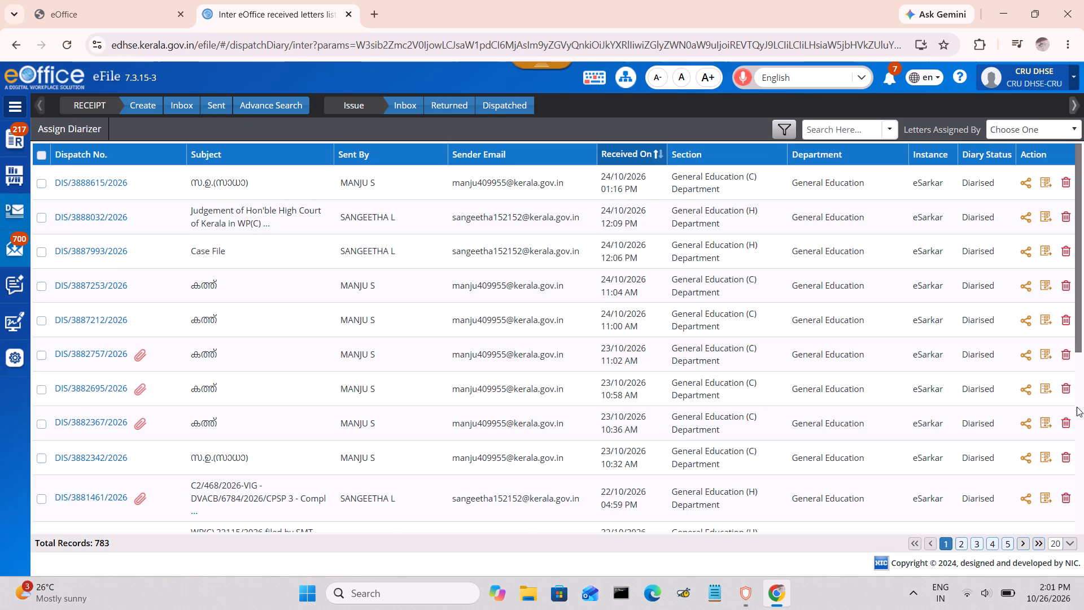
scroll(1077, 407, "down", 17)
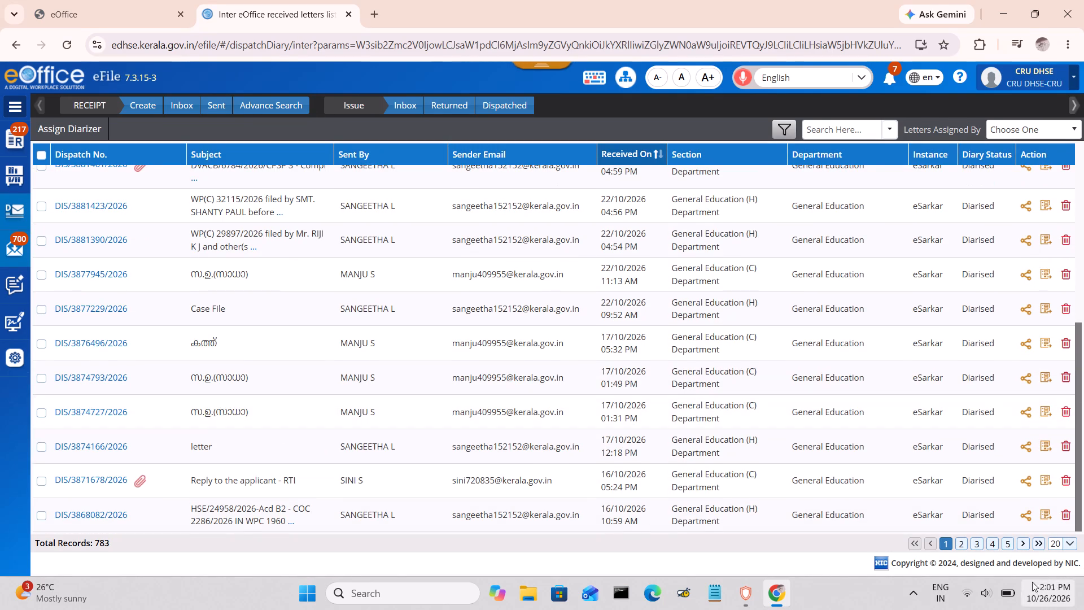
left_click(964, 544)
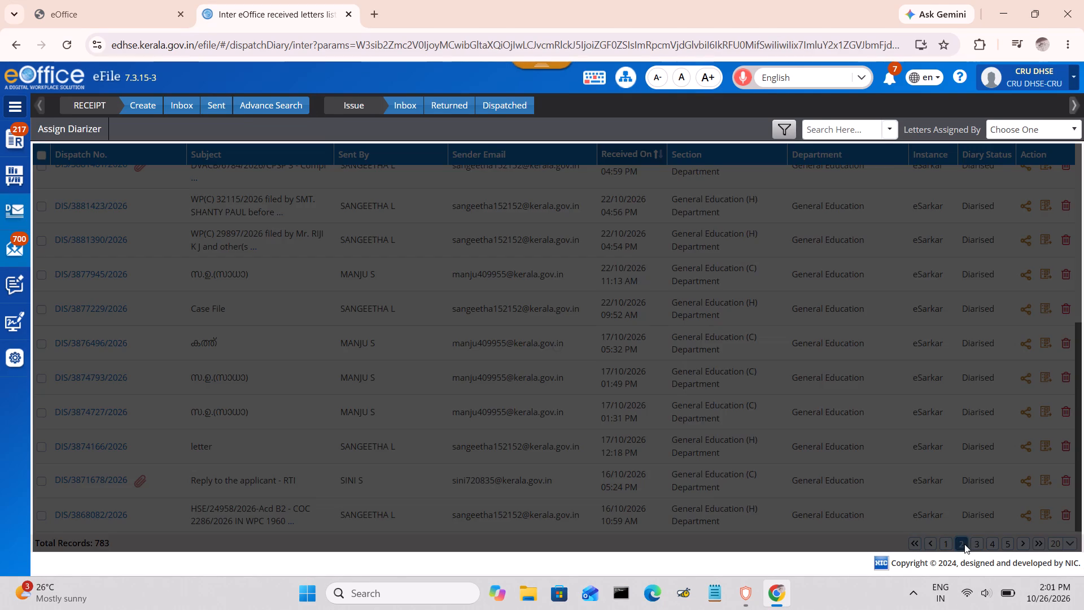
scroll(1013, 443, "up", 13)
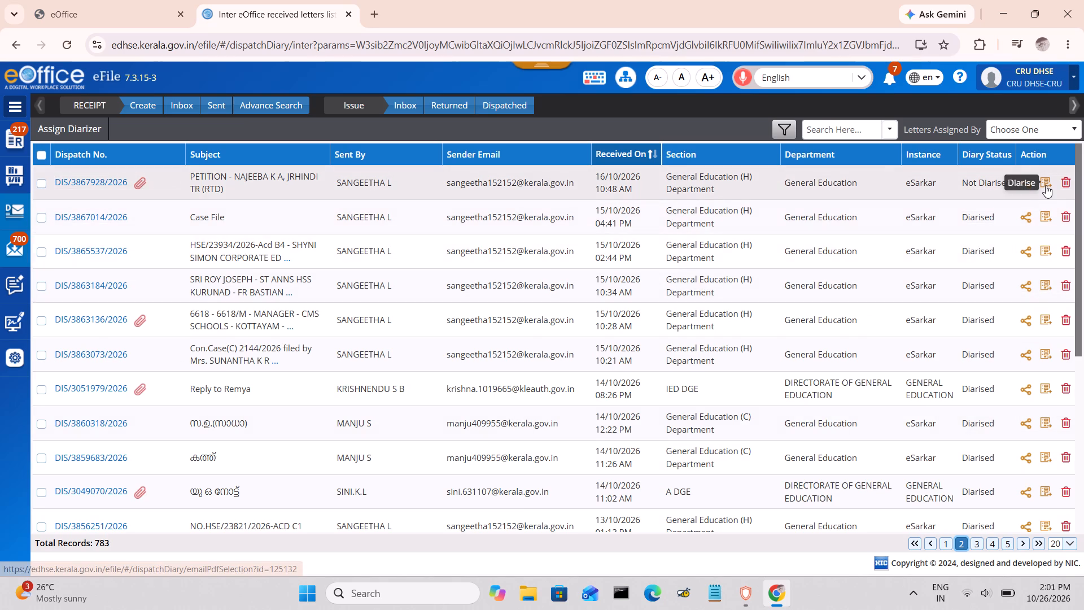
left_click(1046, 185)
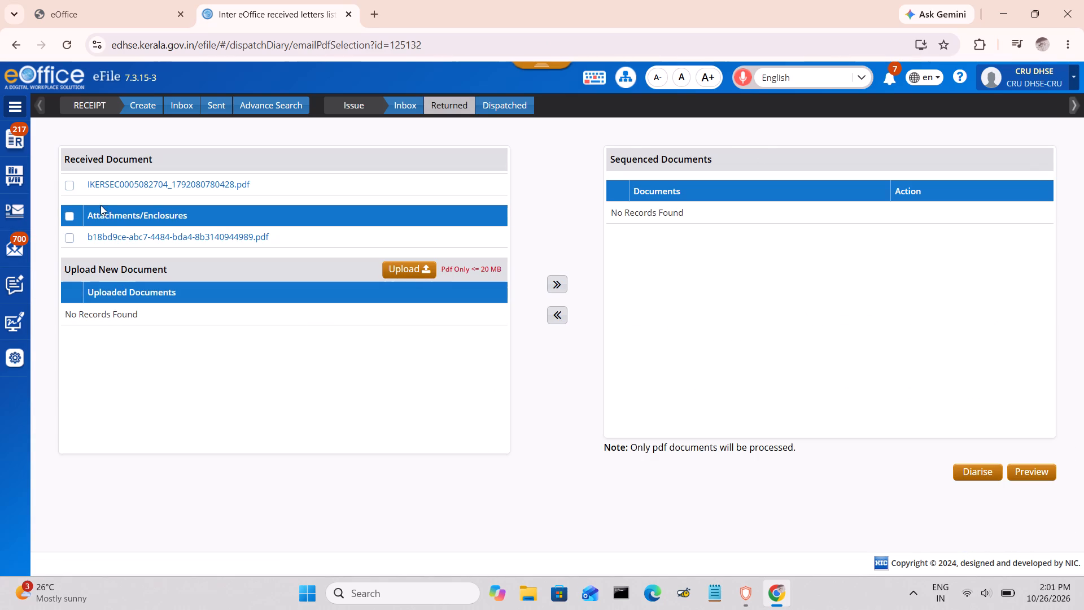
left_click(69, 187)
left_click(69, 236)
left_click(567, 280)
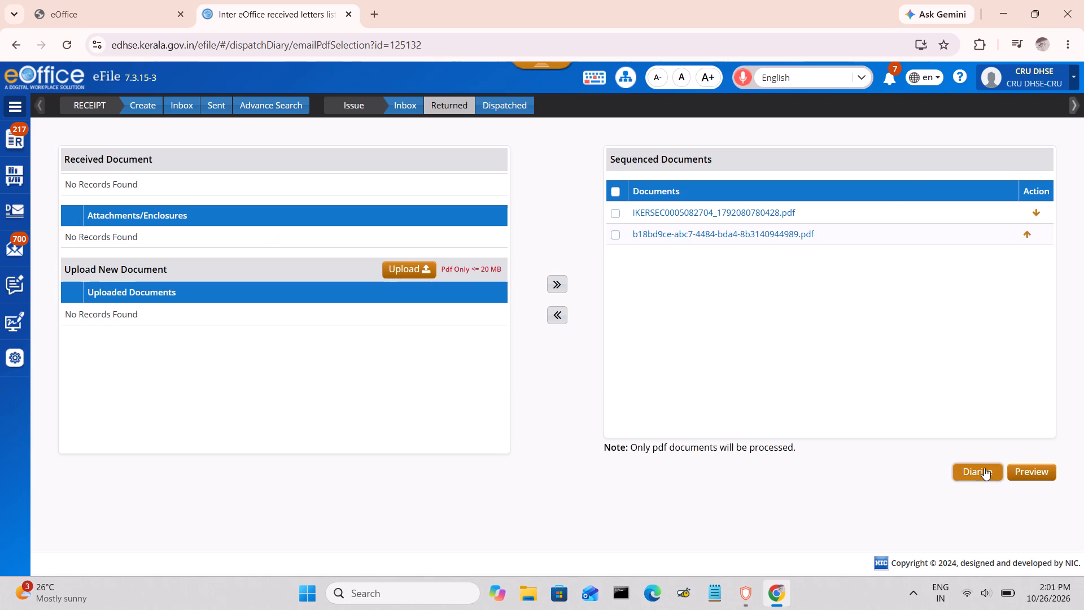
left_click(984, 468)
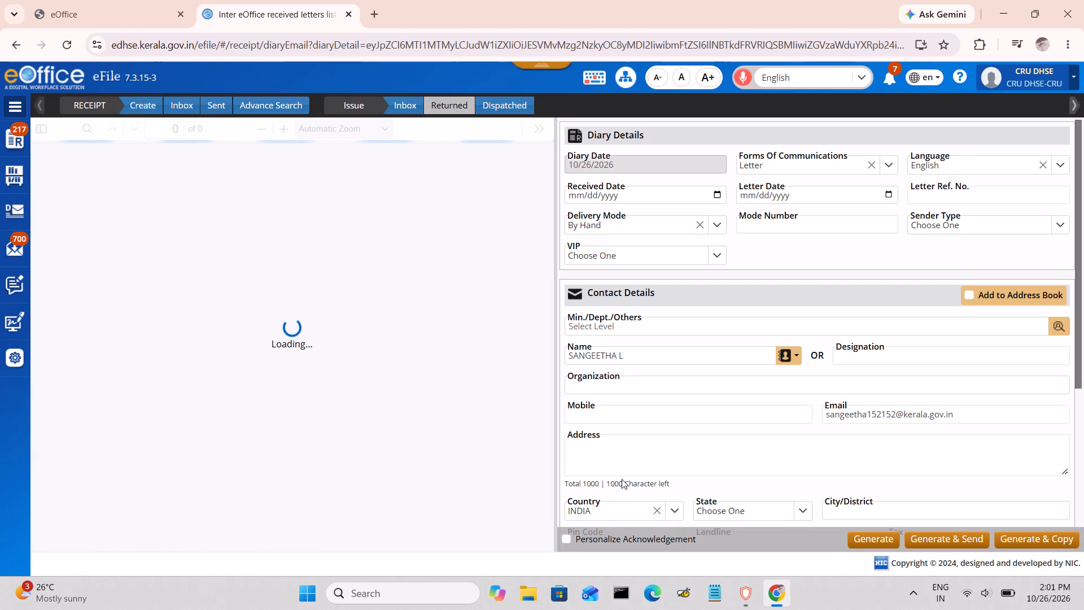
Fill the sender's address with the copied department reference, changing its number so it reads GENERAL EDN H DEPT NO H3/309.
left_click(613, 460)
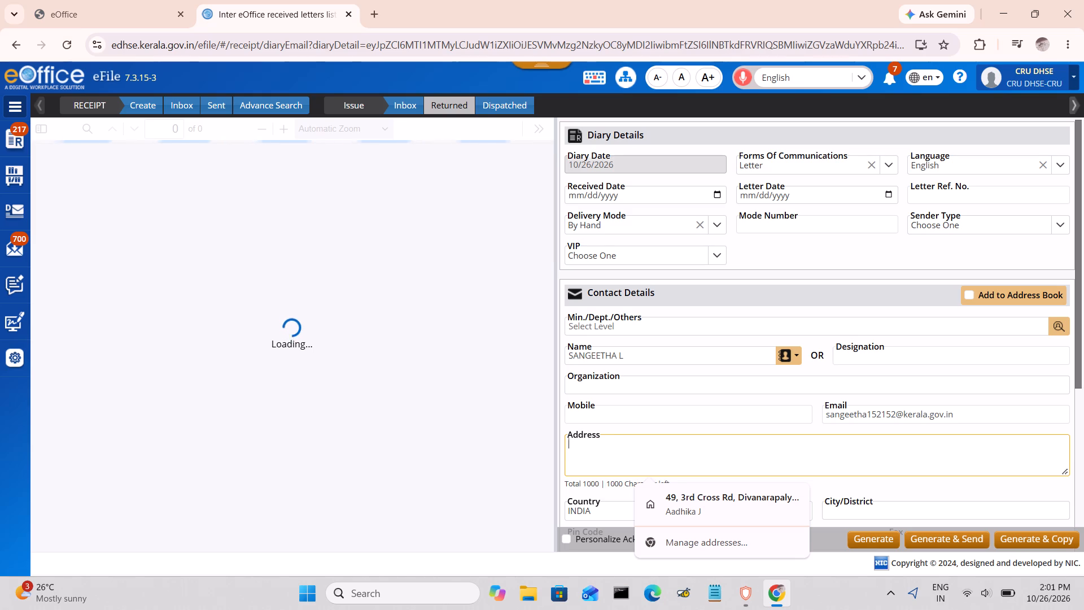
key("ctrl+v")
key("BackSpace")
key("BackSpace")
key("BackSpace")
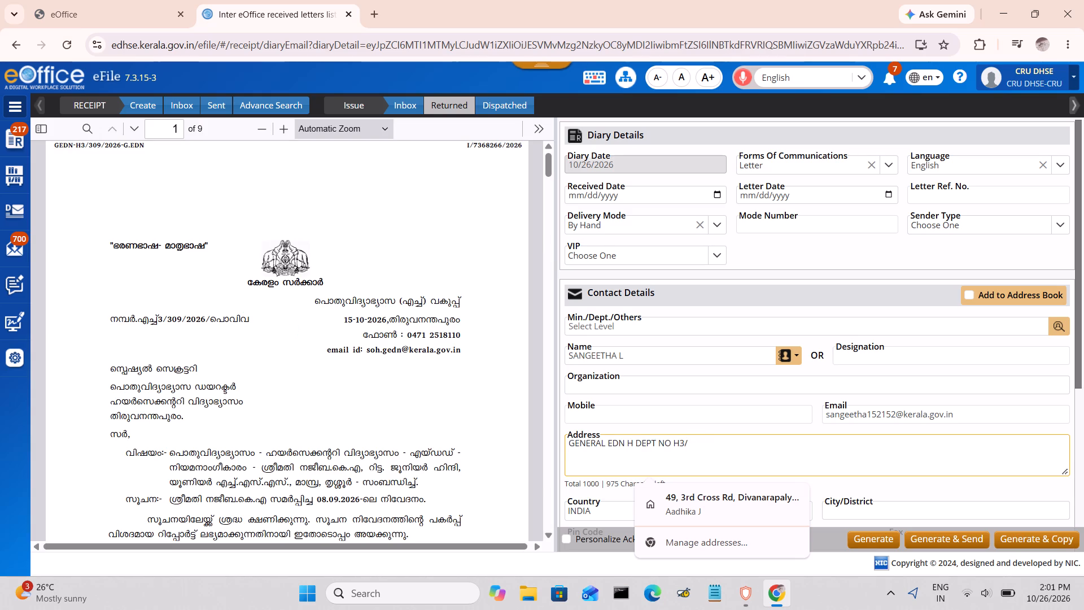
type("309")
Set the main category to General and append the copied address reference GENERAL EDN H DEPT NO H3/309 to the subject after a dash.
left_click_drag(718, 437, 600, 455)
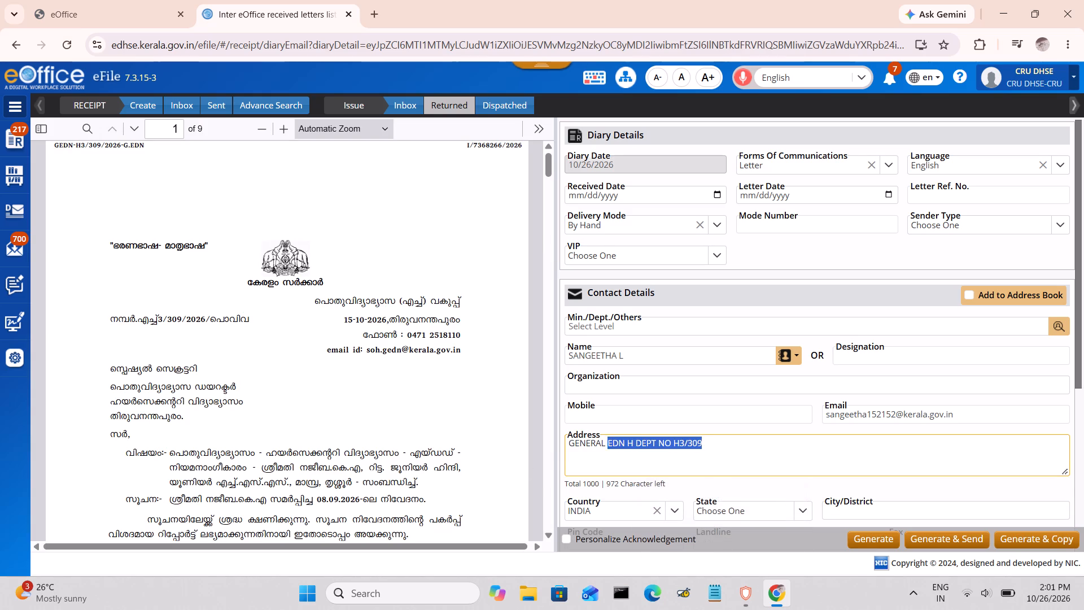
left_click_drag(600, 455, 550, 450)
key("ctrl+c")
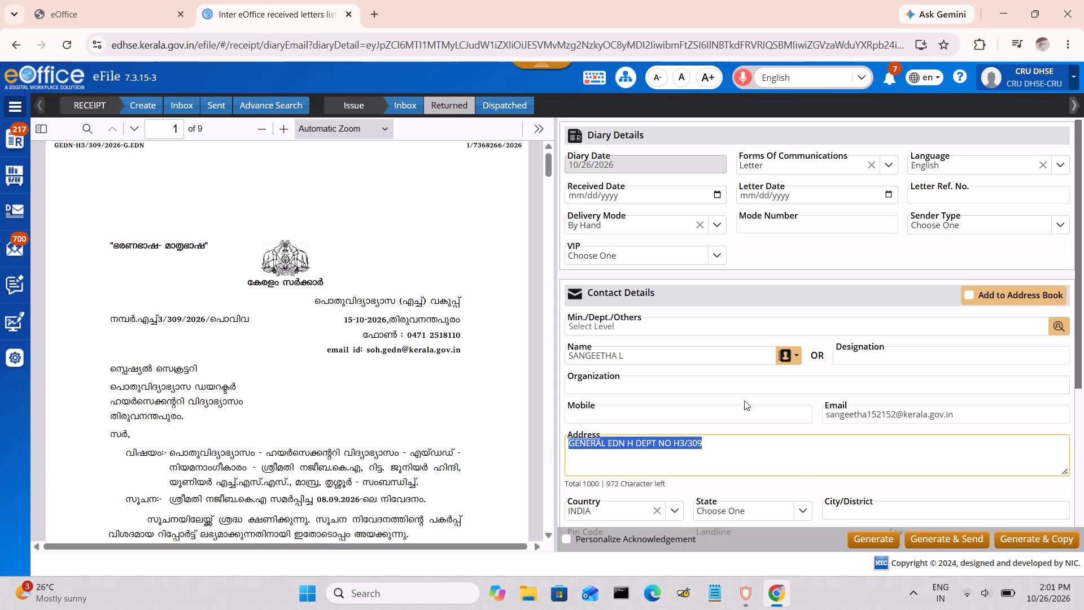
scroll(742, 407, "down", 5)
left_click(607, 347)
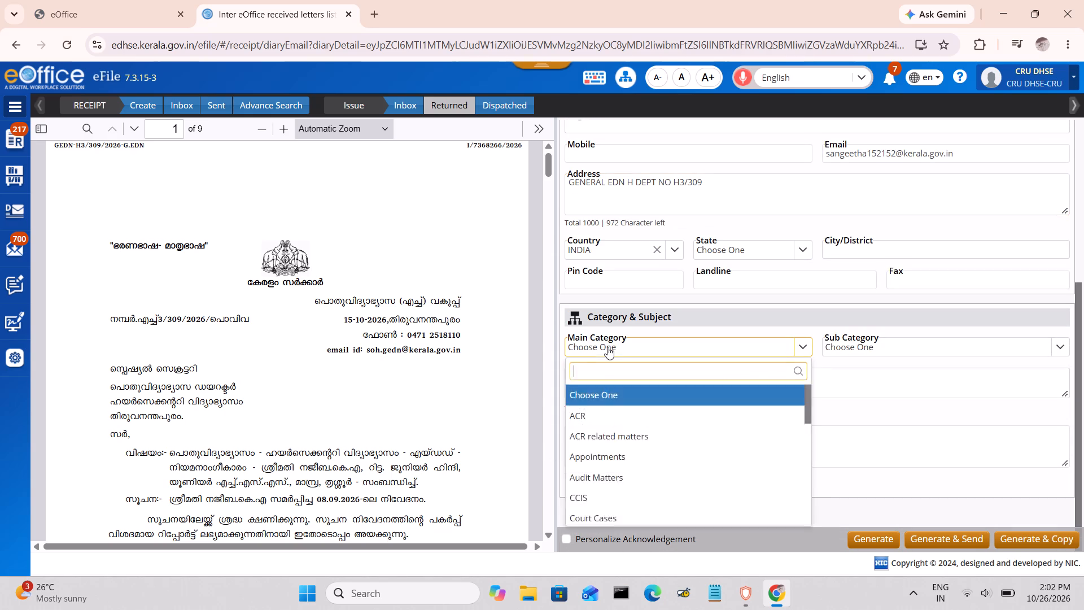
key("g")
left_click(596, 394)
left_click(757, 369)
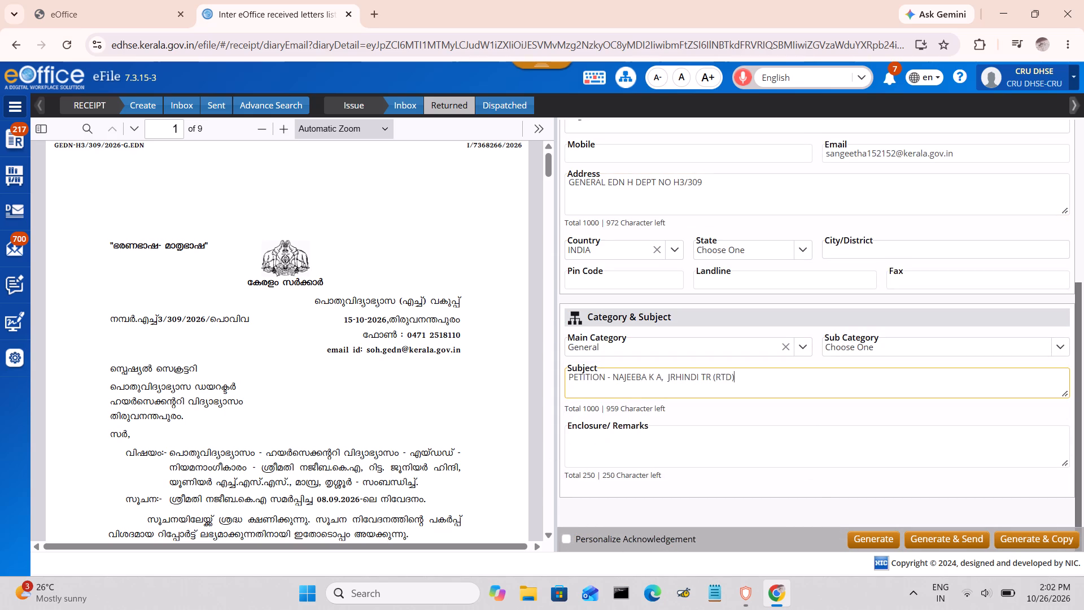
type("-")
key("space")
key("ctrl+v")
Generate the petition receipt and send it internally to the JS (ACD B) officer in DHSE-ACADEMIC (B).
left_click(923, 538)
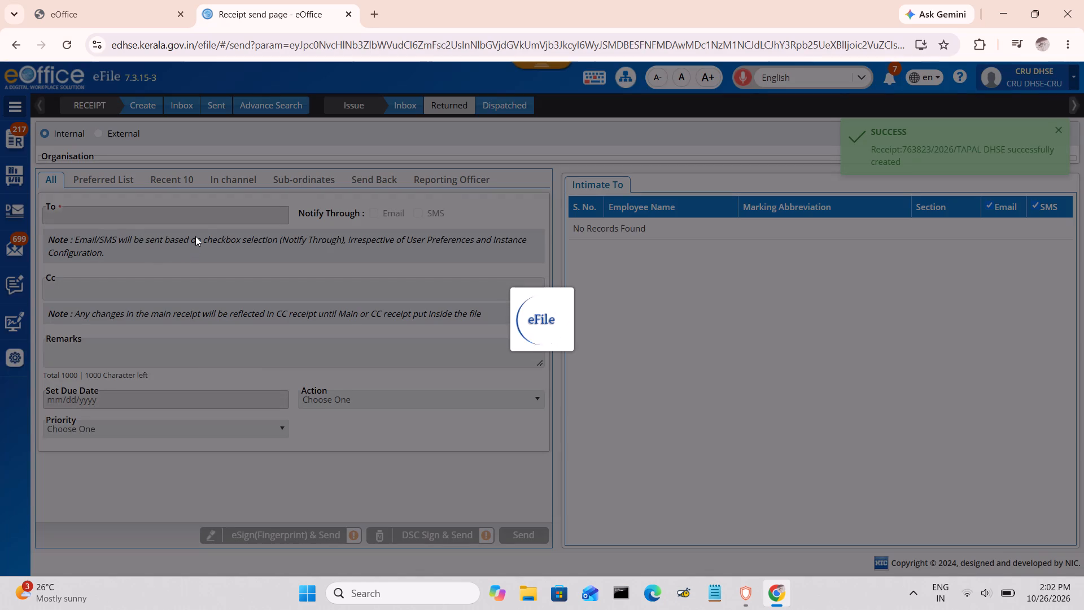
left_click(216, 221)
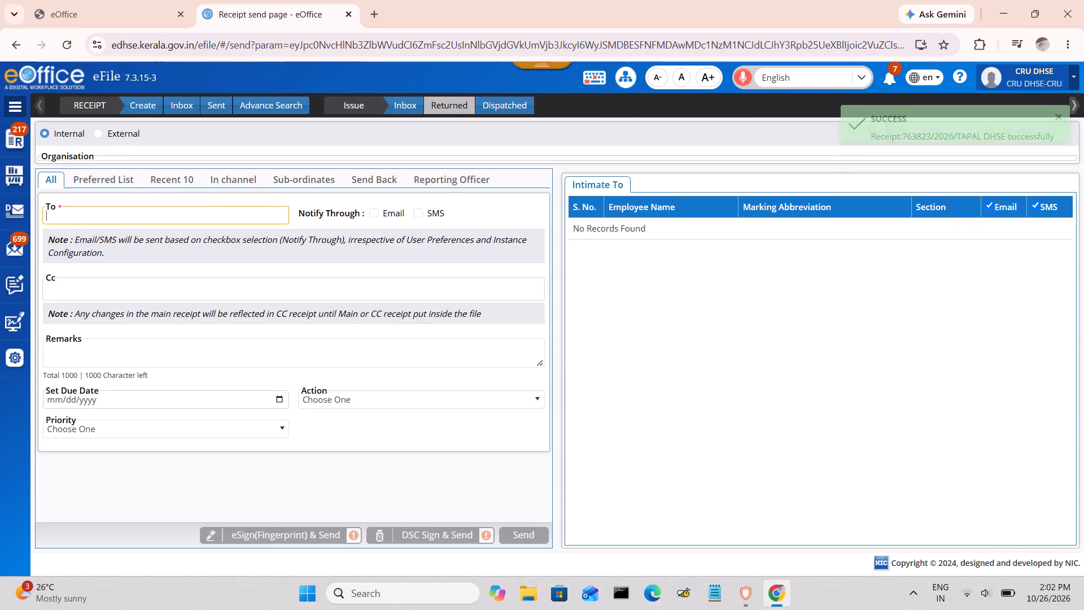
key("a")
key("c")
key("d")
key("space")
key("b")
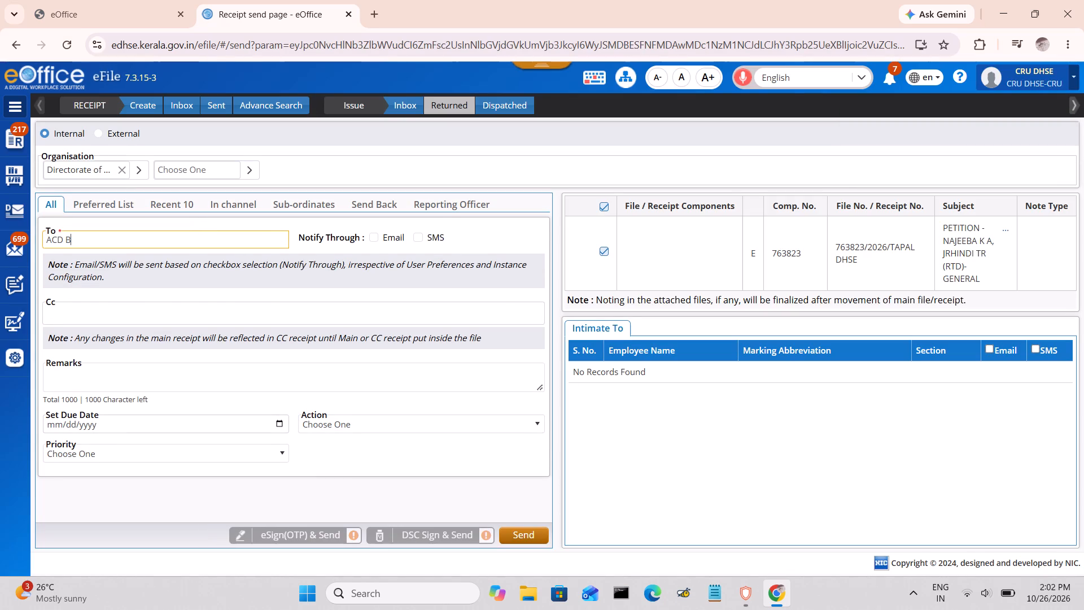
left_click(100, 359)
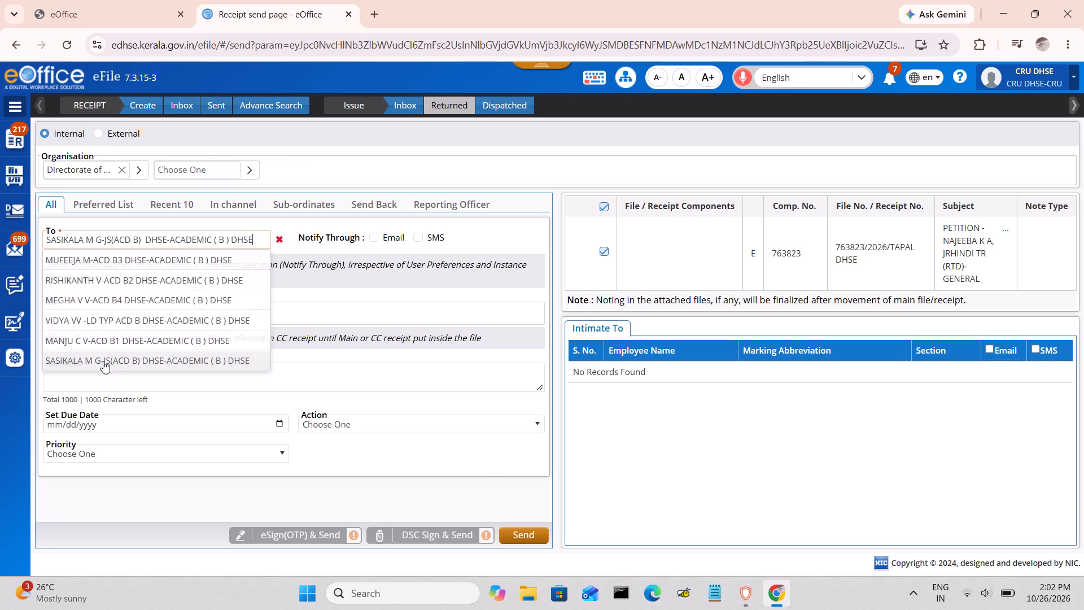
left_click(530, 535)
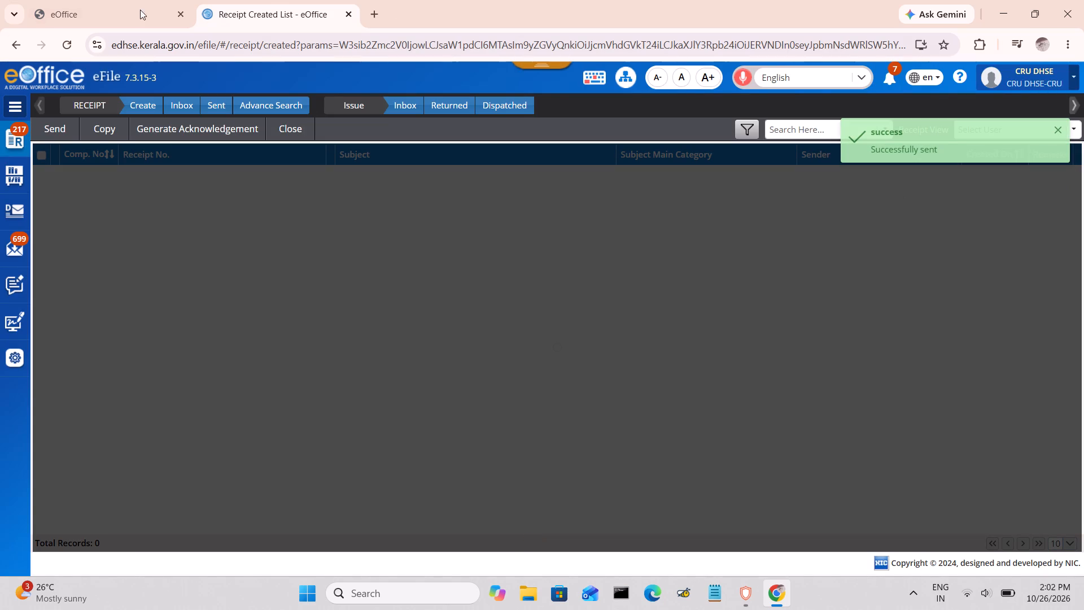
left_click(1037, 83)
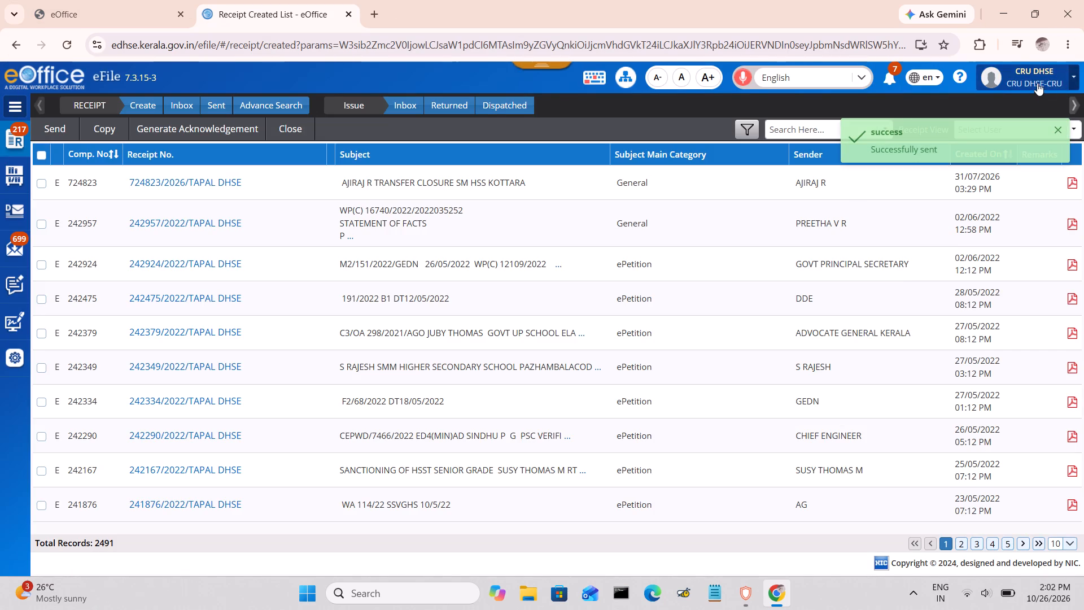
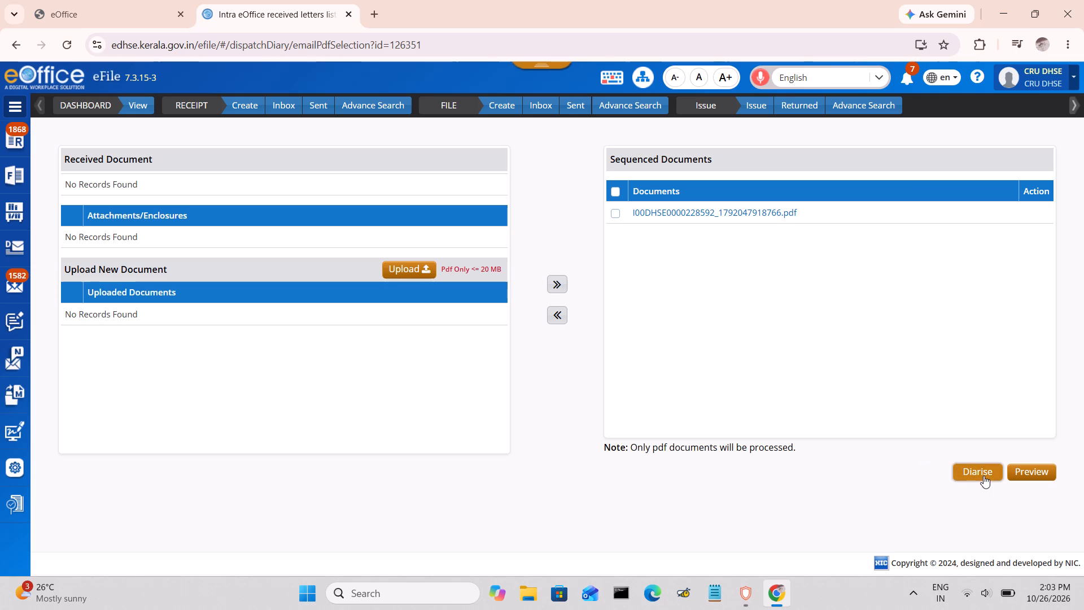
Open the diary form for the sequenced PDF, fill the address with RDD KKD NO 2114 and set the main category to General.
left_click(984, 476)
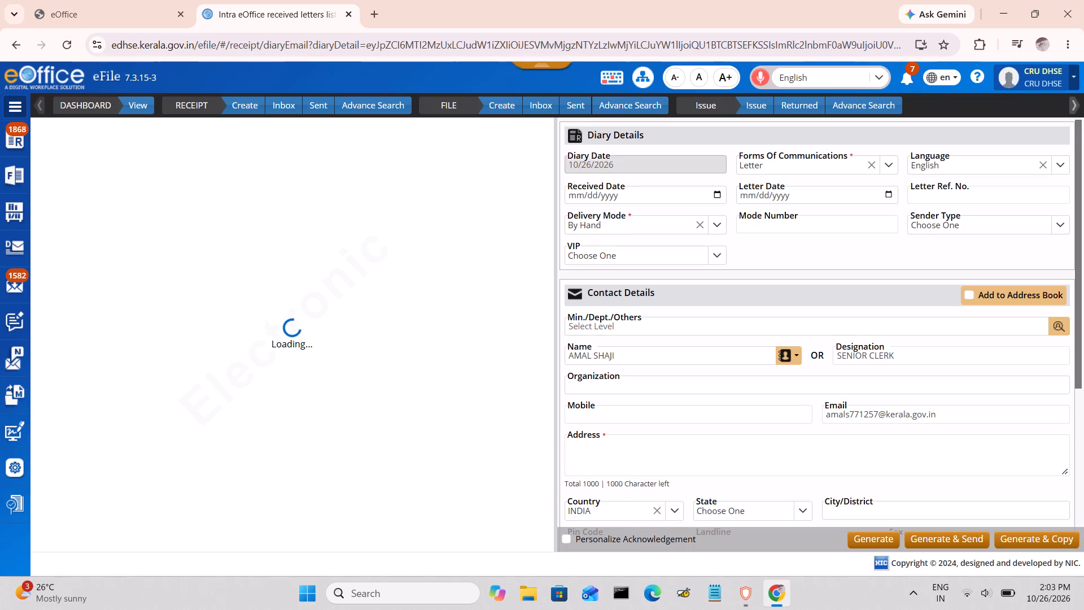
left_click(630, 459)
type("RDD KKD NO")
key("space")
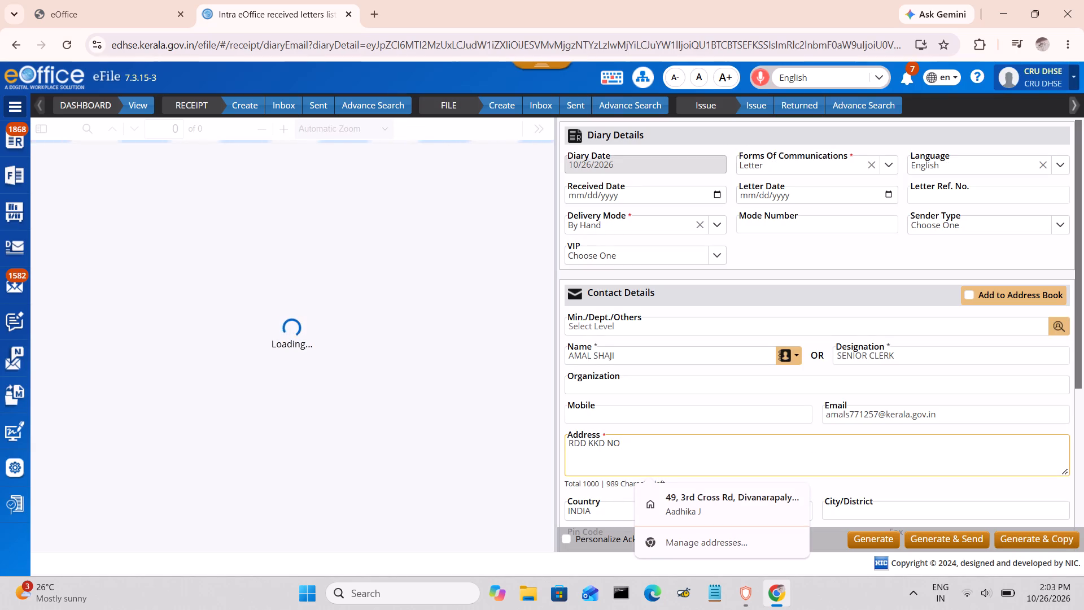
scroll(638, 429, "down", 2)
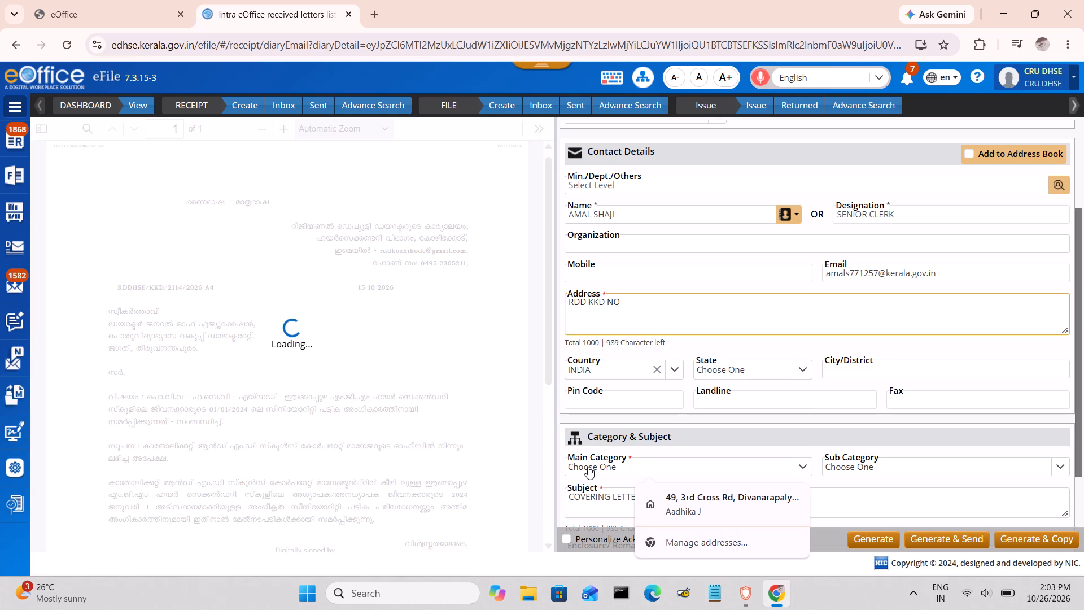
left_click(588, 467)
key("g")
left_click(601, 360)
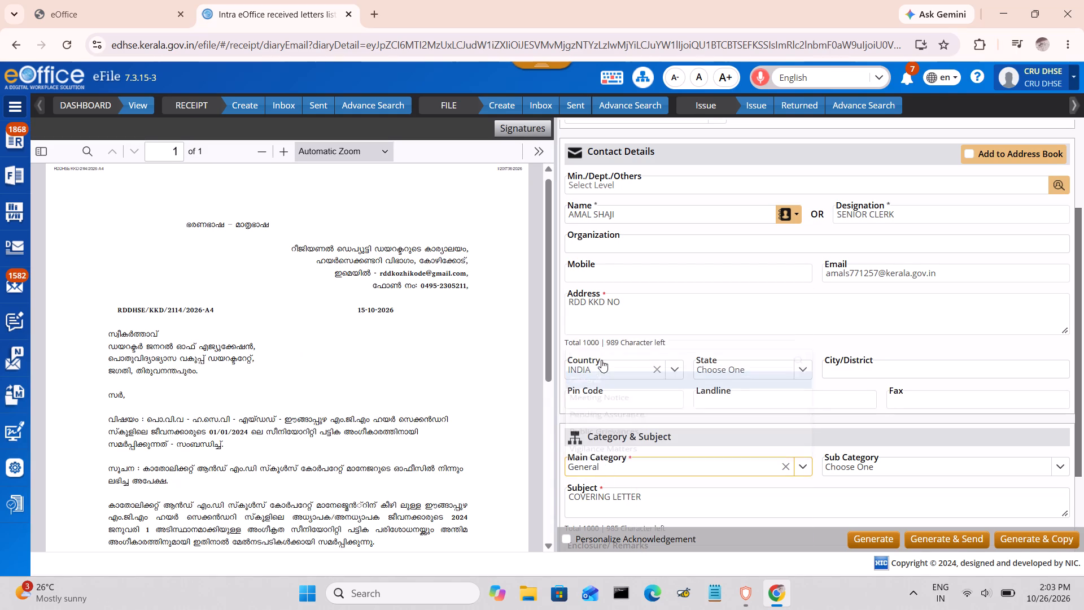
left_click(637, 299)
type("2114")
Replace the subject with MGM HSS EANGAPUZHA SENIORITY LIST - RDD KKD NO 2114, reusing the copied address reference.
left_click_drag(659, 297, 510, 301)
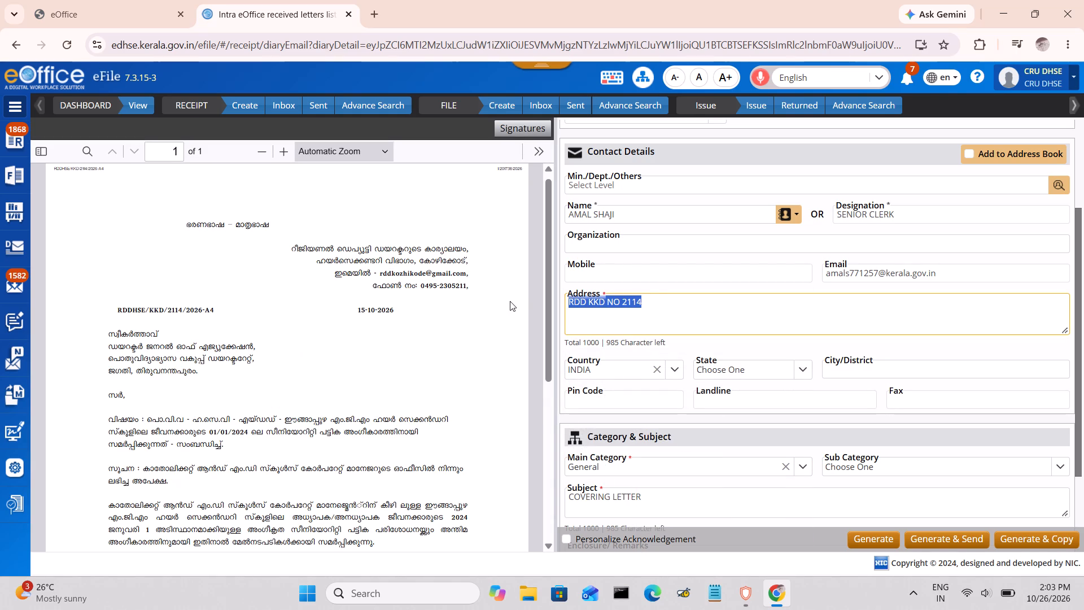
left_click_drag(510, 301, 509, 301)
key("ctrl+c")
scroll(719, 405, "down", 3)
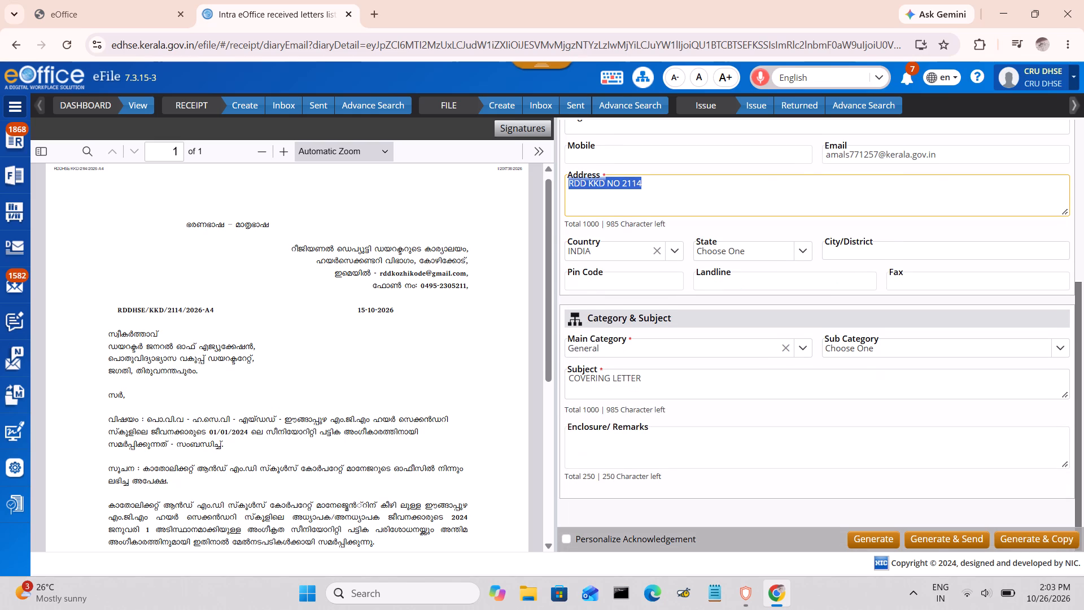
left_click_drag(653, 378, 462, 377)
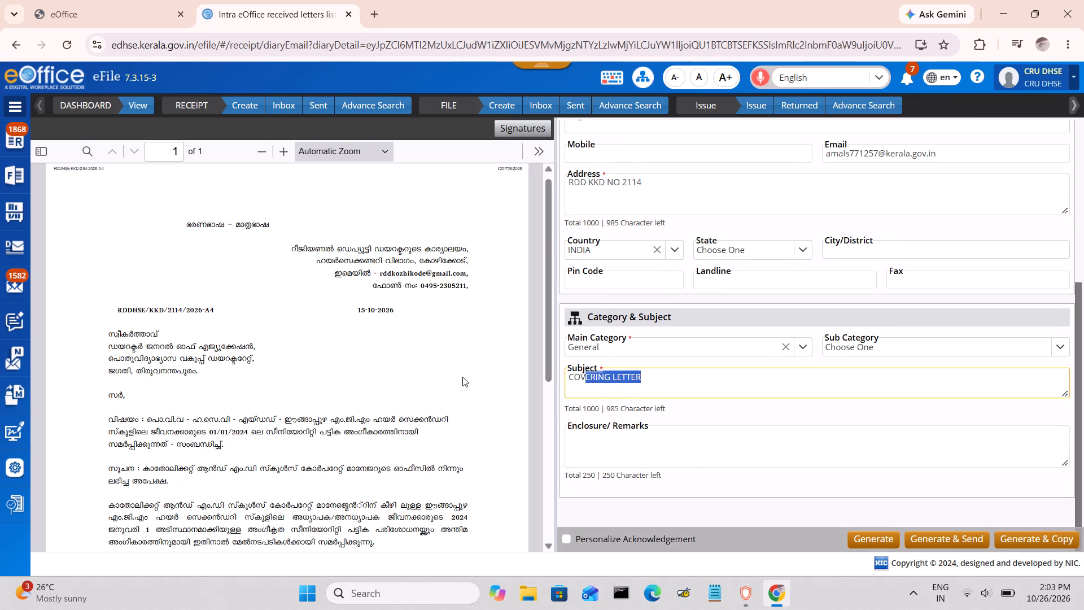
key("BackSpace")
key("BackSpace")
key("BackSpace")
key("BackSpace")
key("BackSpace")
key("BackSpace")
key("BackSpace")
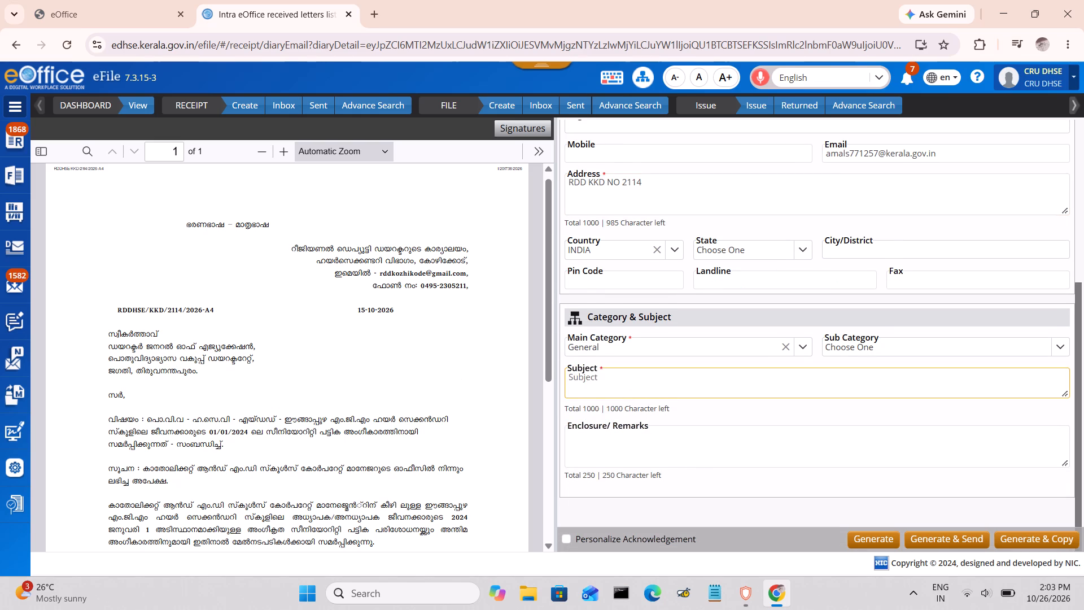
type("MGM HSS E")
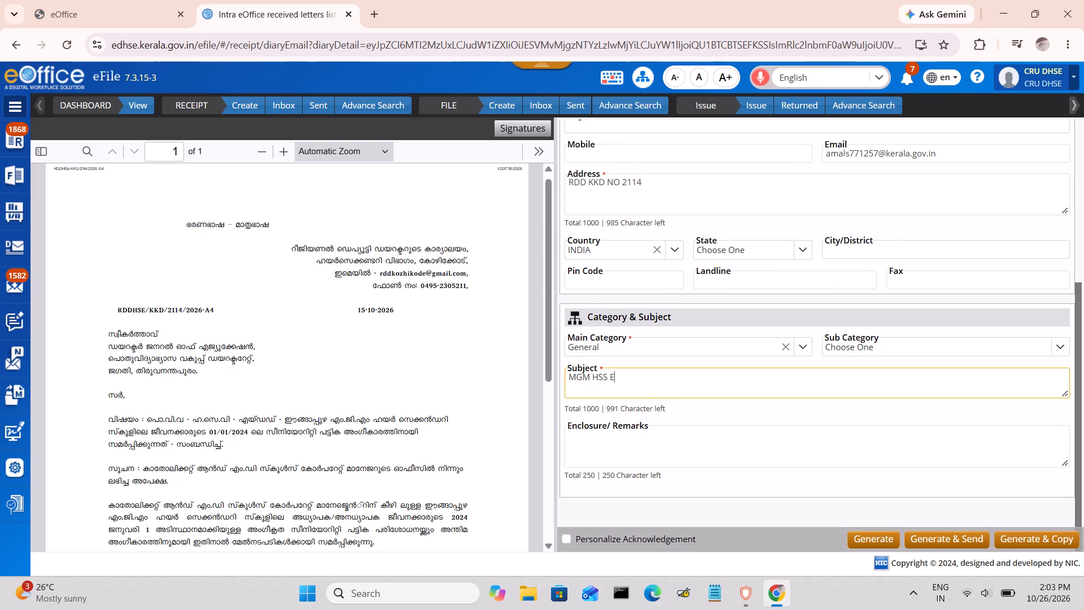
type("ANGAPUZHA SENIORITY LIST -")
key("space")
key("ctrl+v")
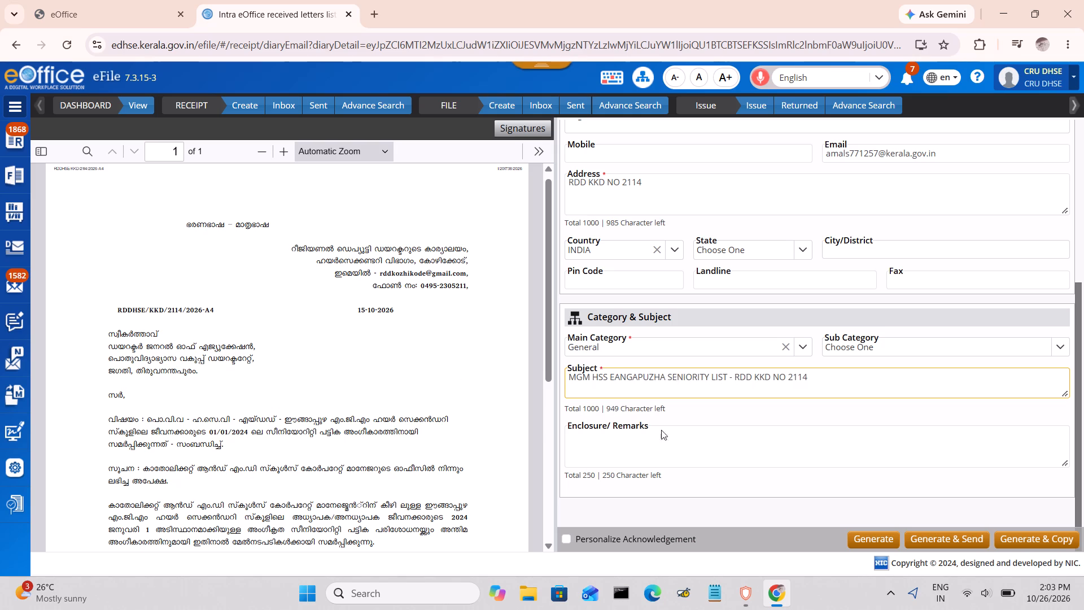
Generate the receipt and send it internally to the JS (ACD B) officer in DHSE-ACADEMIC (B).
left_click(976, 541)
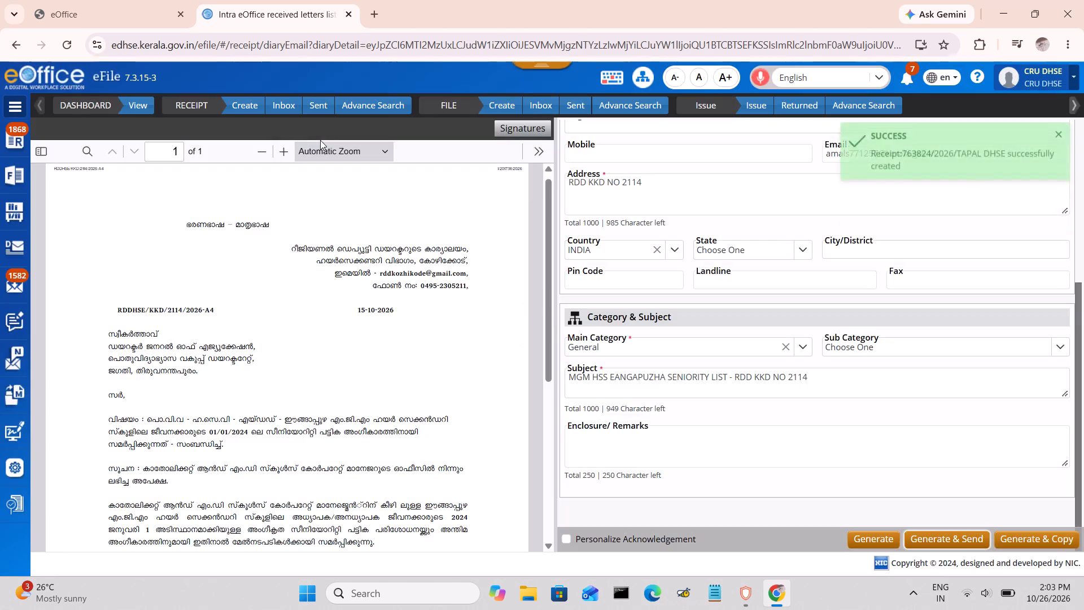
left_click(211, 234)
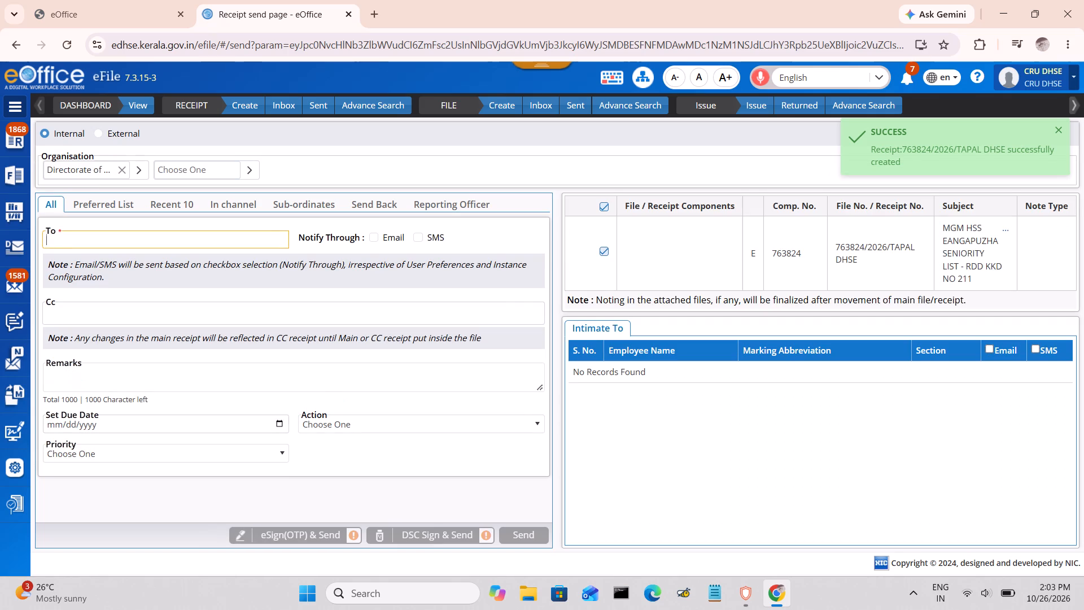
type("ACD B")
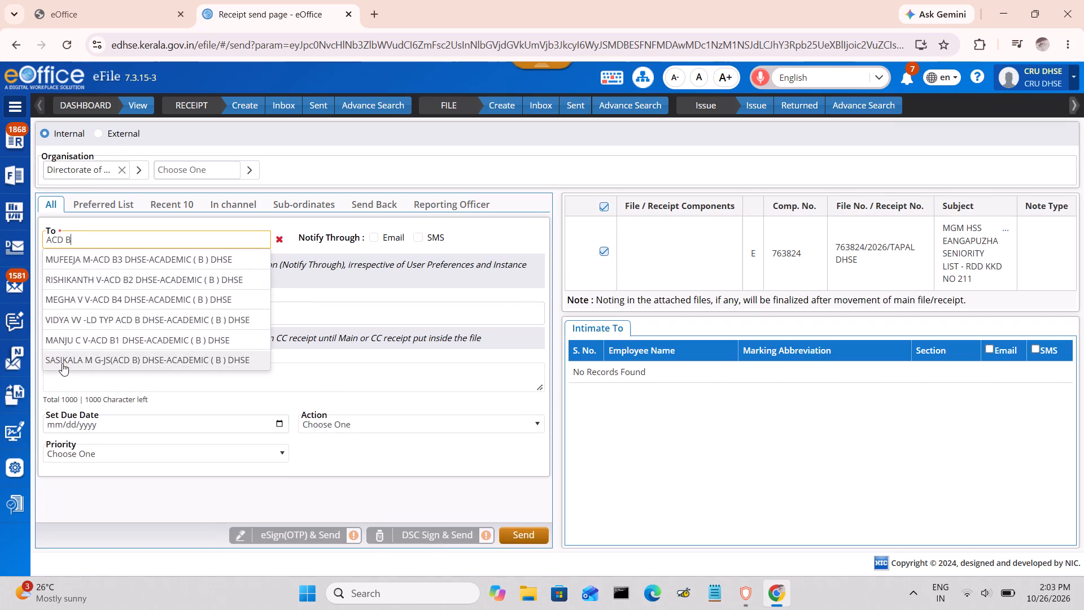
left_click(62, 363)
left_click(522, 537)
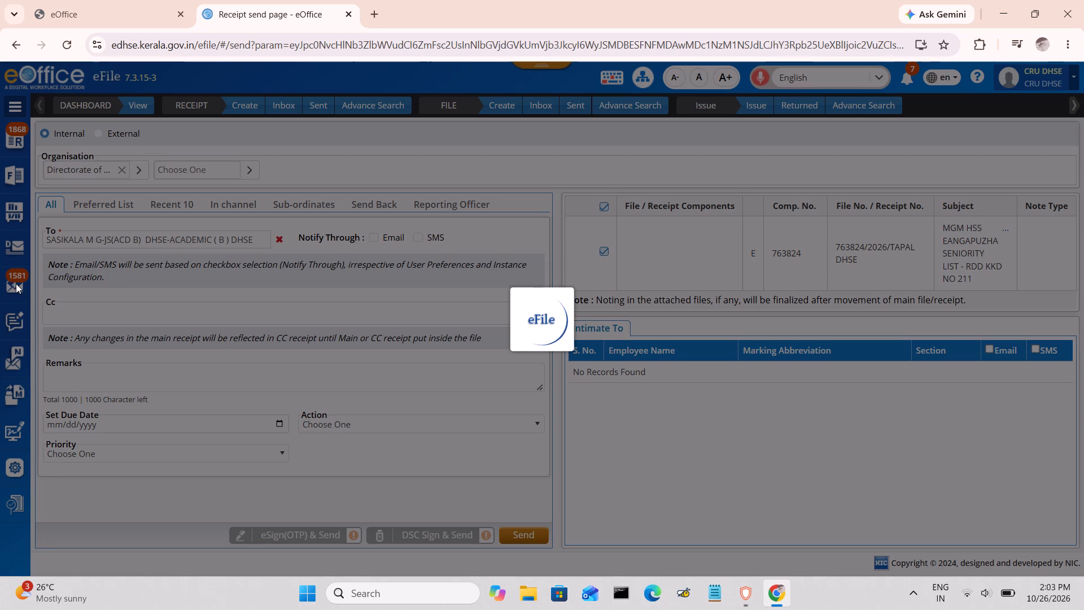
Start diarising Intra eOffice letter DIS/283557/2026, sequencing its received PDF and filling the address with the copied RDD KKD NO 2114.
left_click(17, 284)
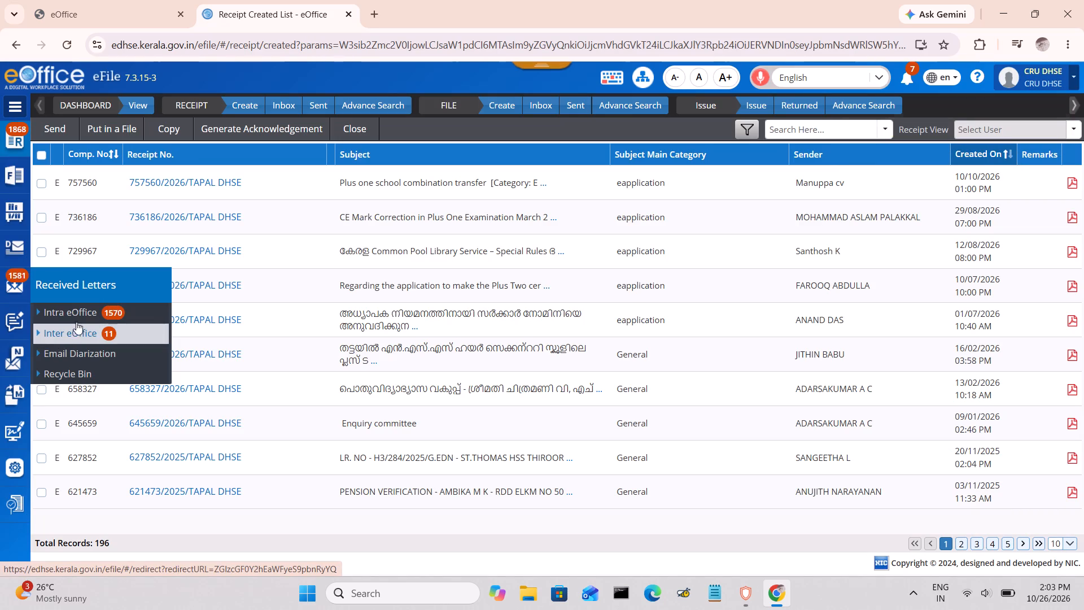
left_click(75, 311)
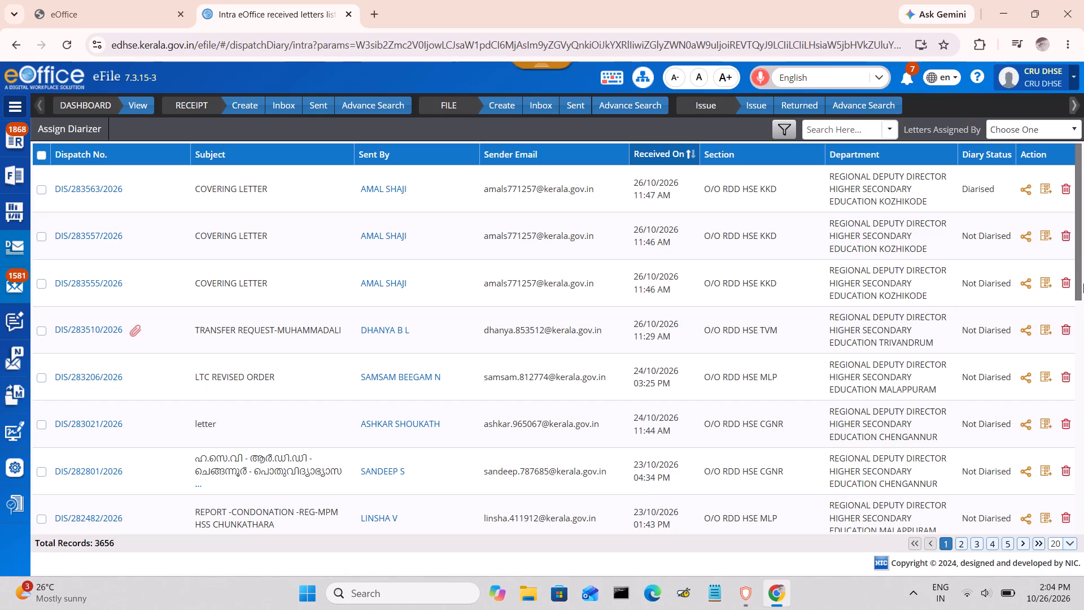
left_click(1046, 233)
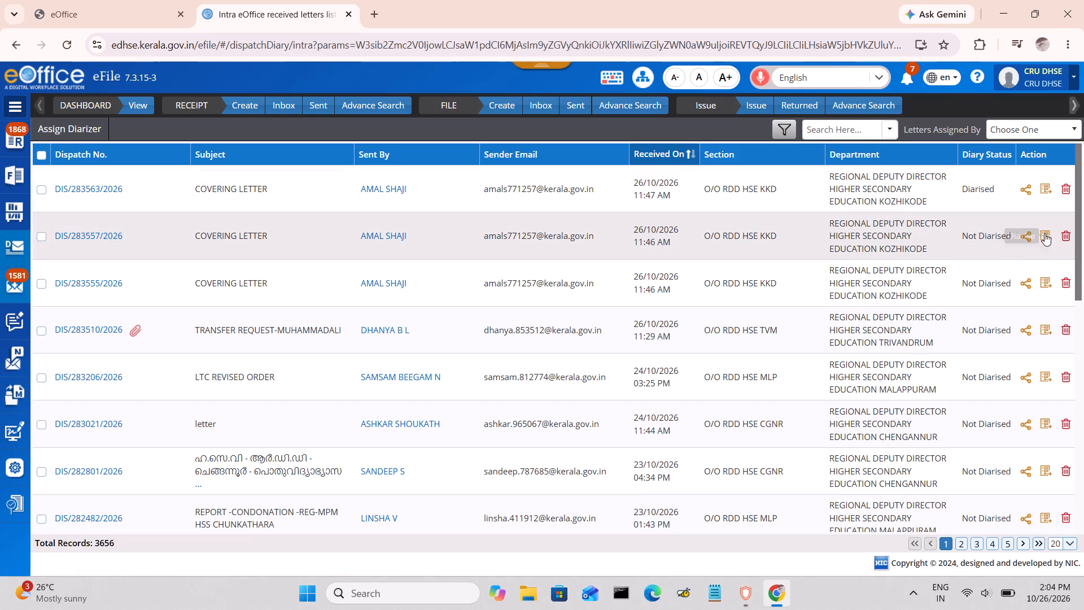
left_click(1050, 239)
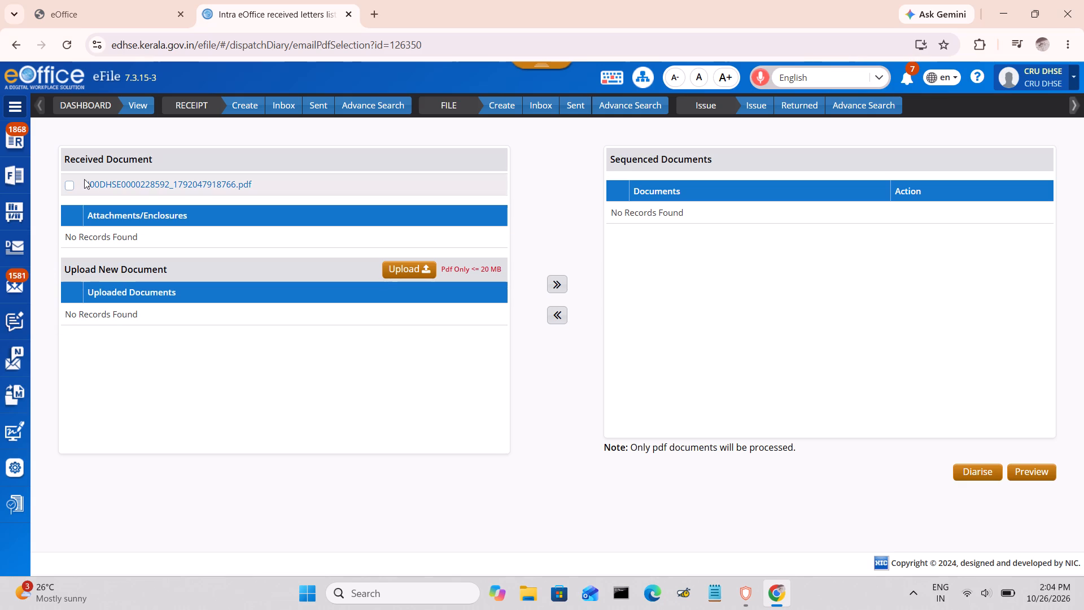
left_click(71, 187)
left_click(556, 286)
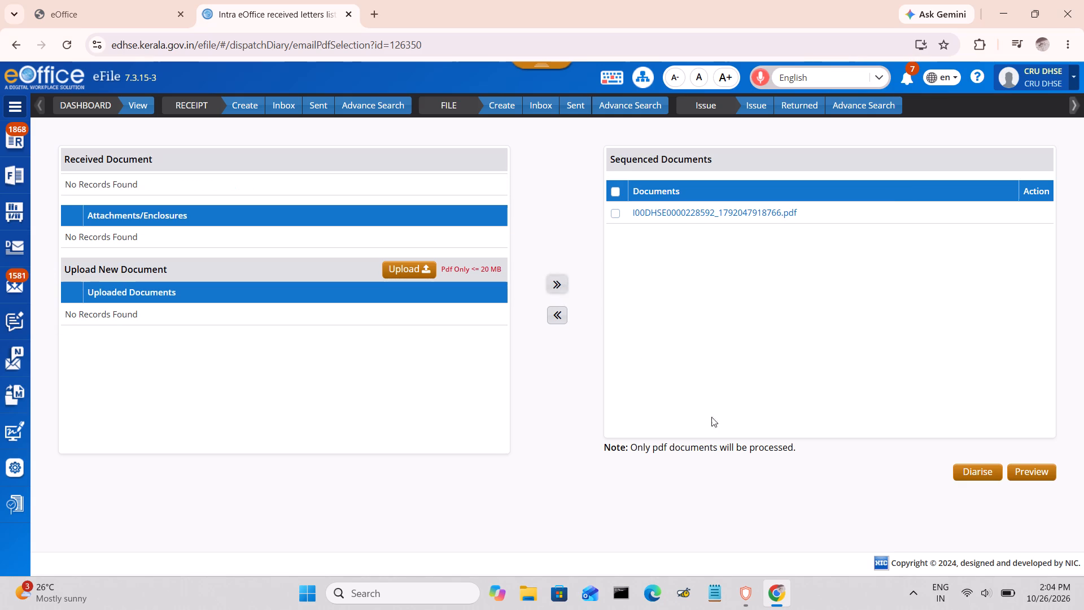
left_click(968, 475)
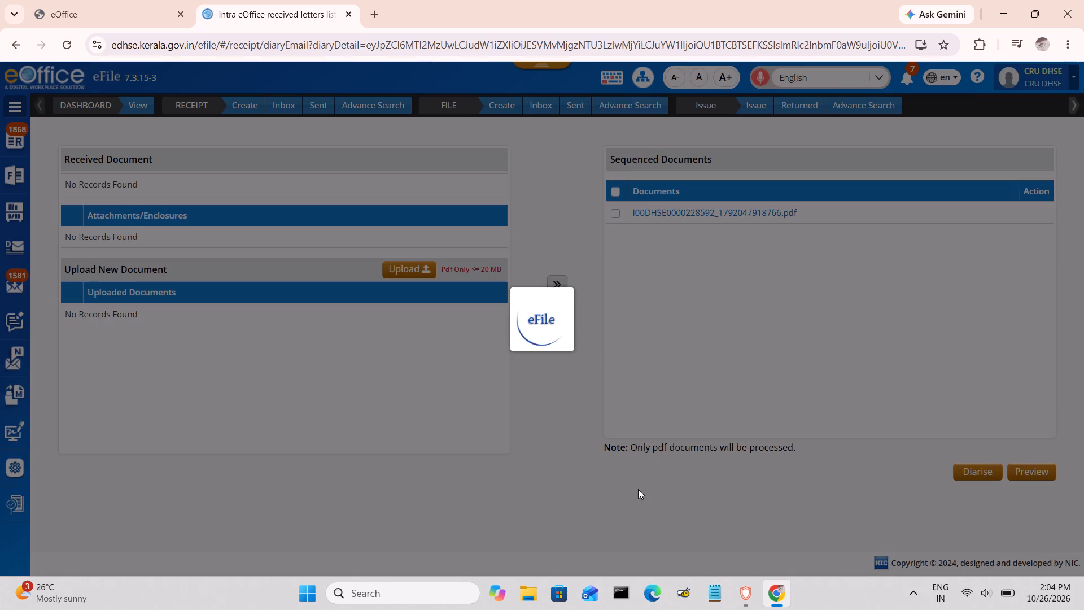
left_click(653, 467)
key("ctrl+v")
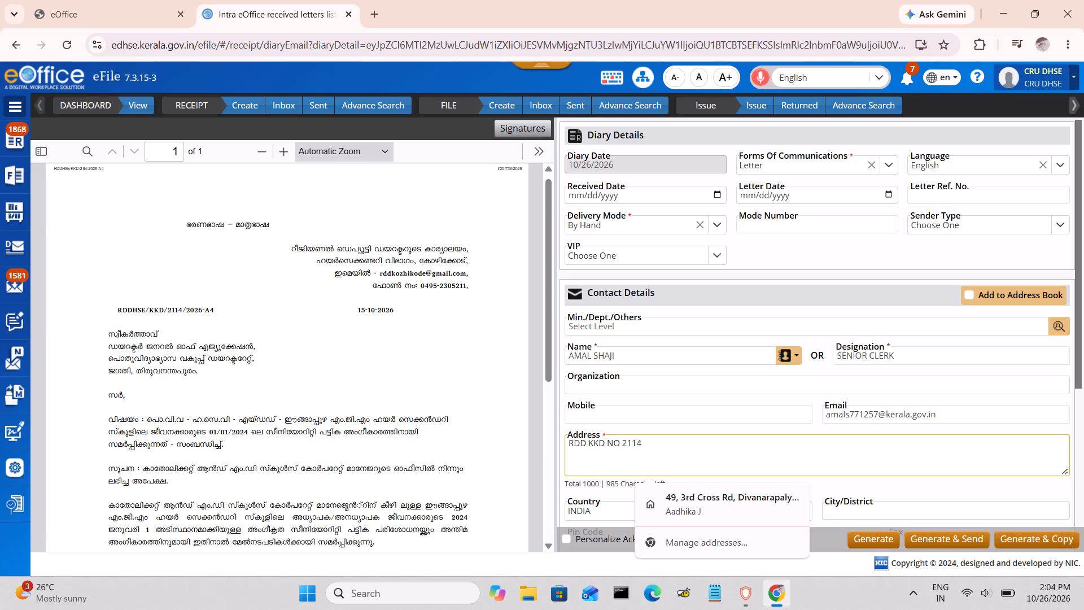
Return to the Intra eOffice letters and move letter DIS/283557/2026 to the Recycle Bin.
left_click(15, 282)
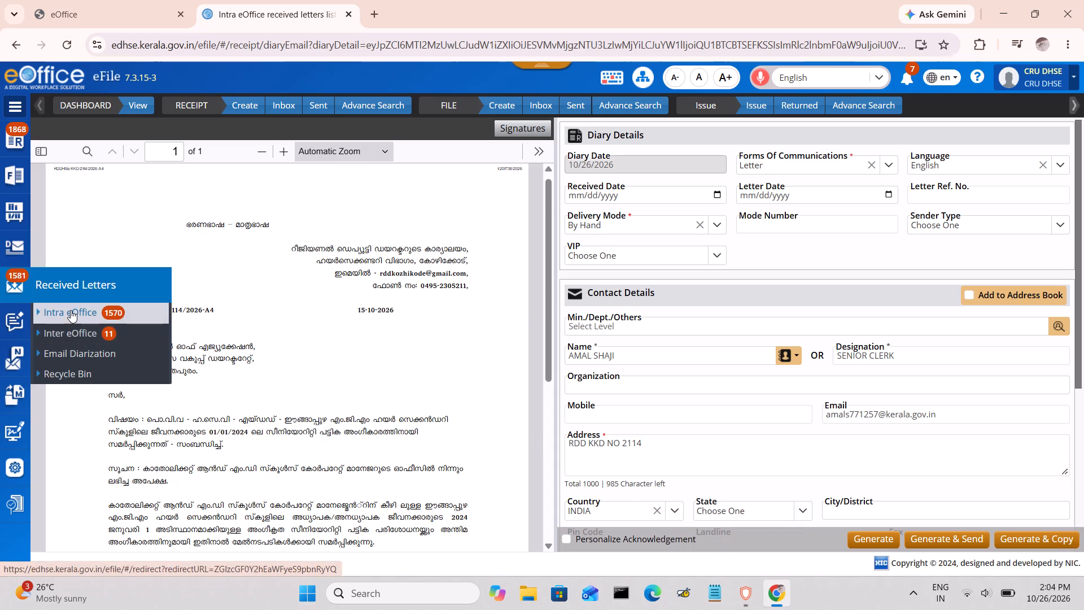
left_click(71, 310)
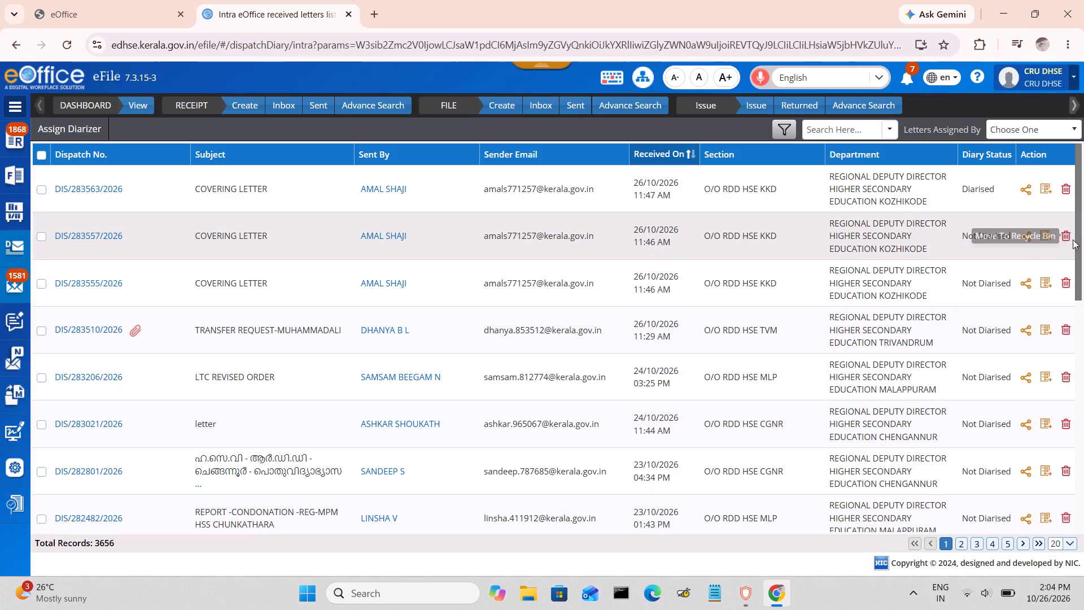
left_click(1070, 237)
left_click(601, 184)
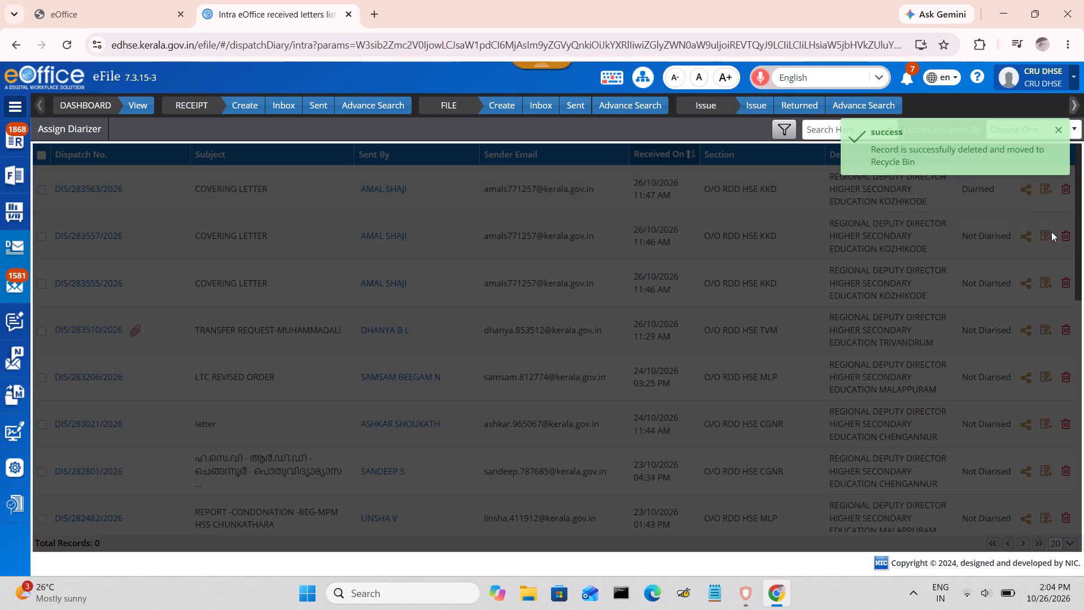
left_click(1059, 130)
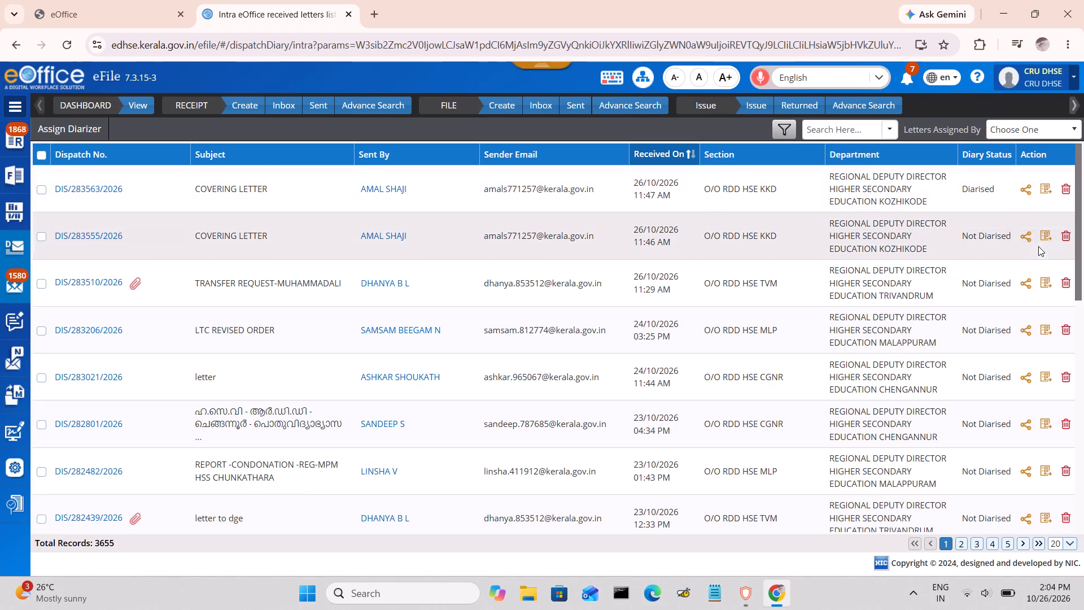
Check the PDF of letter DIS/283555/2026 in the diary form and move the letter to the Recycle Bin from the Intra eOffice list.
left_click(1047, 231)
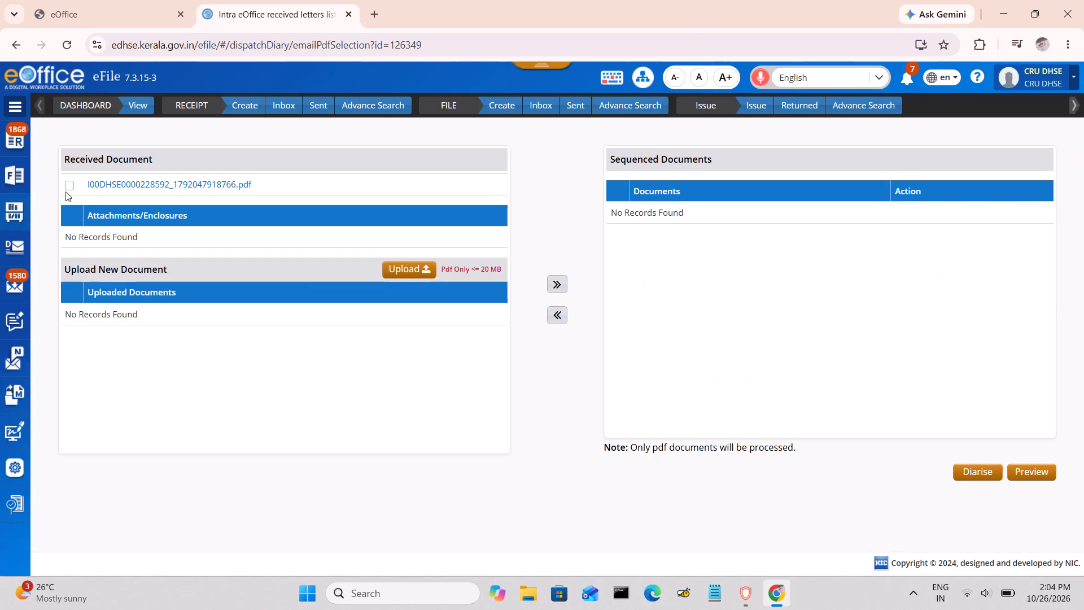
left_click(74, 184)
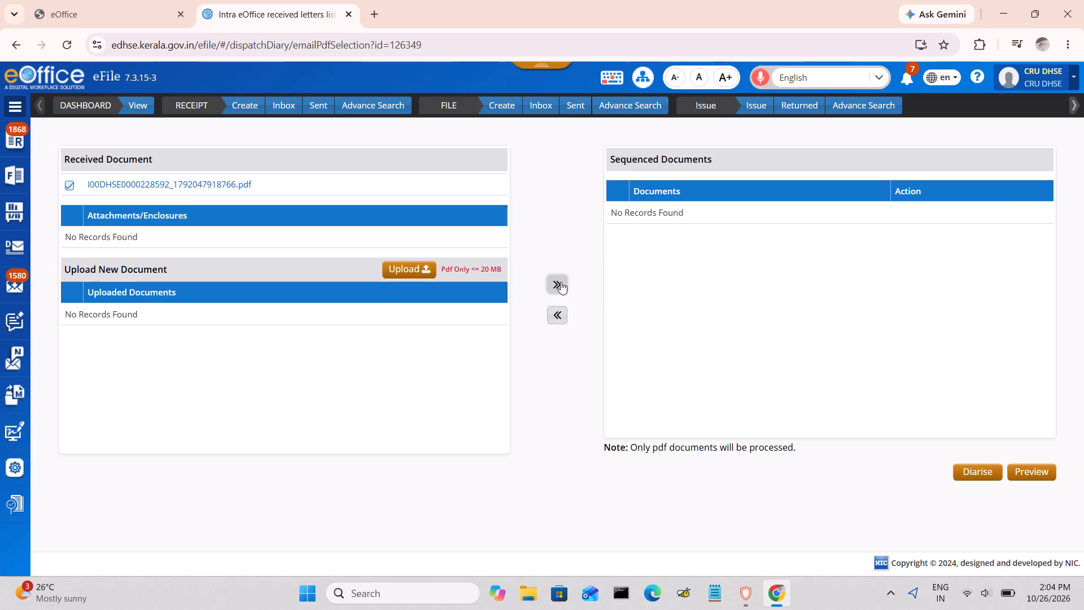
left_click(561, 282)
left_click(961, 472)
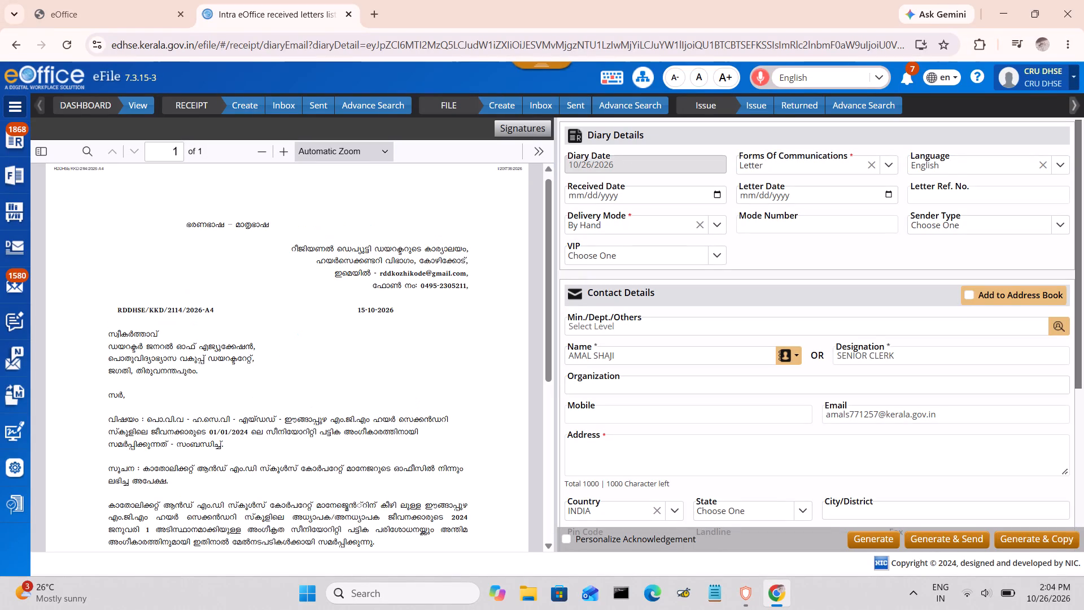
left_click(21, 280)
left_click(101, 305)
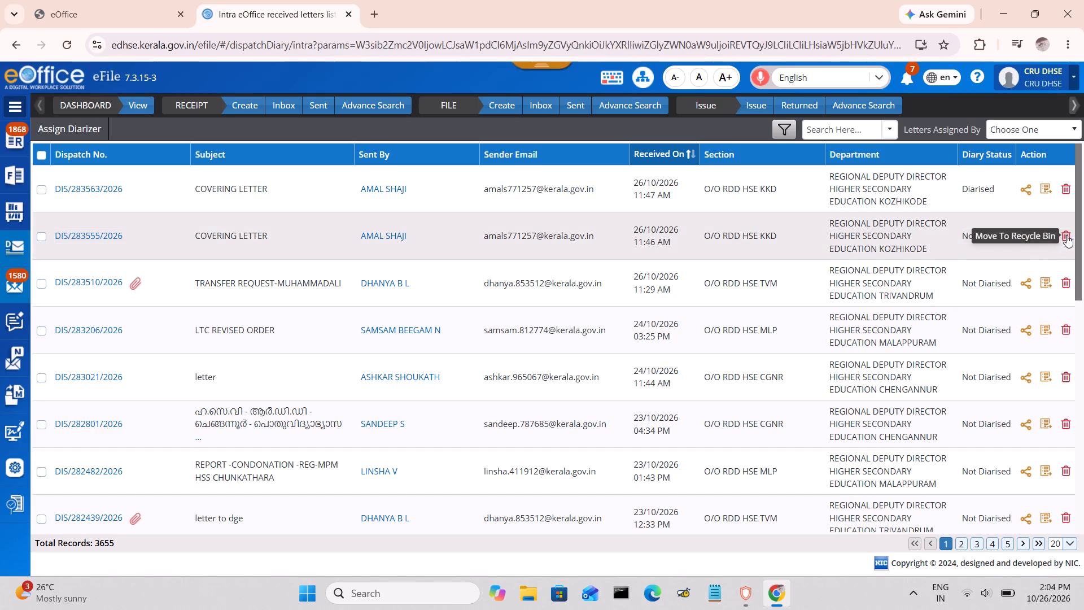
left_click(1067, 234)
left_click(587, 184)
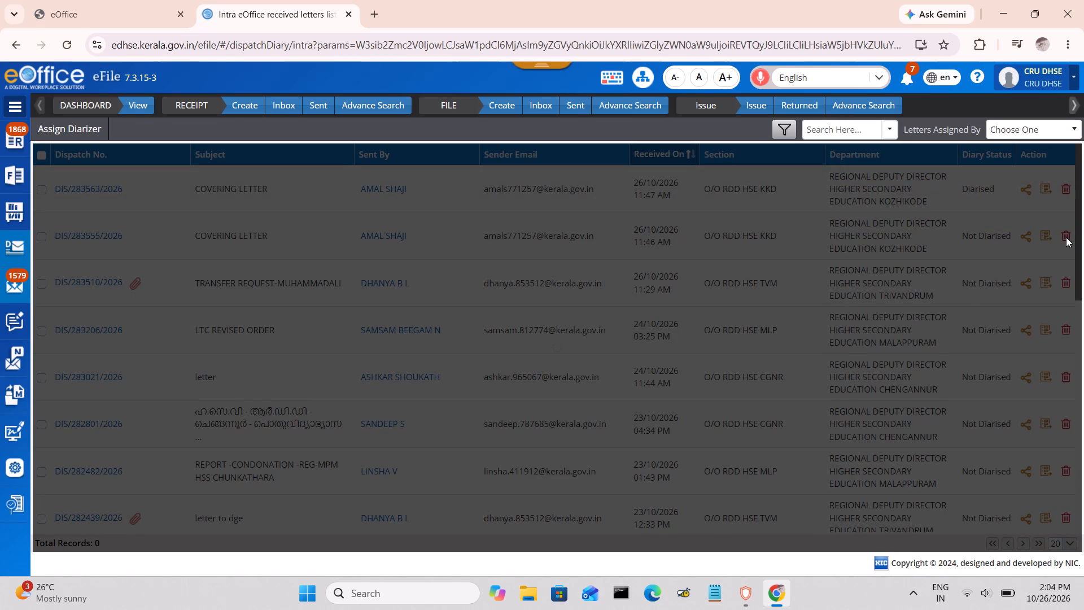
Move the undiarised letters DIS/283510/2026 and DIS/283206/2026 to the Recycle Bin.
left_click(1066, 237)
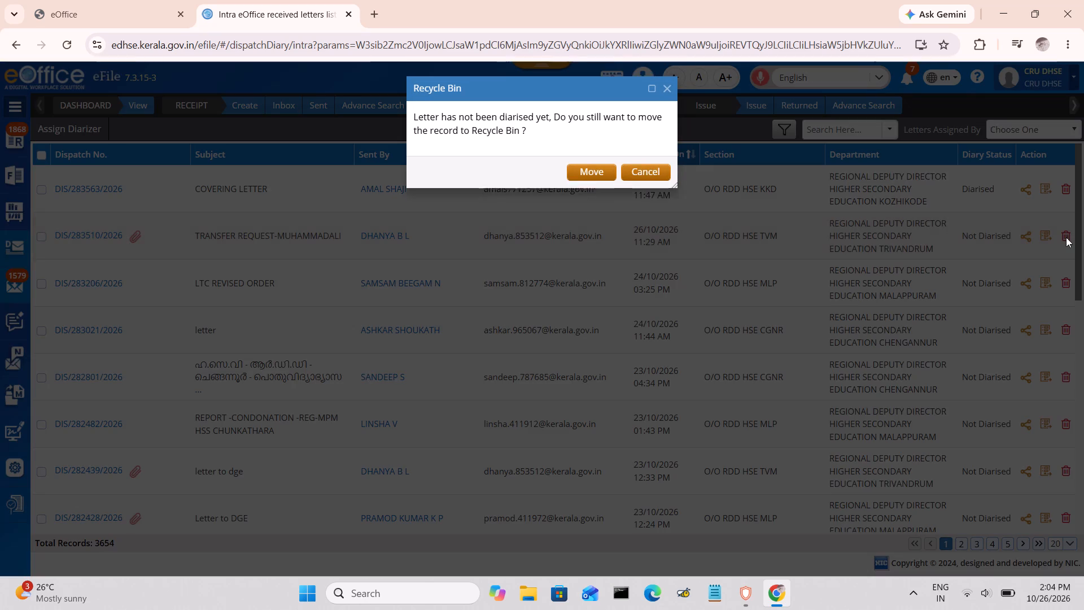
left_click(605, 183)
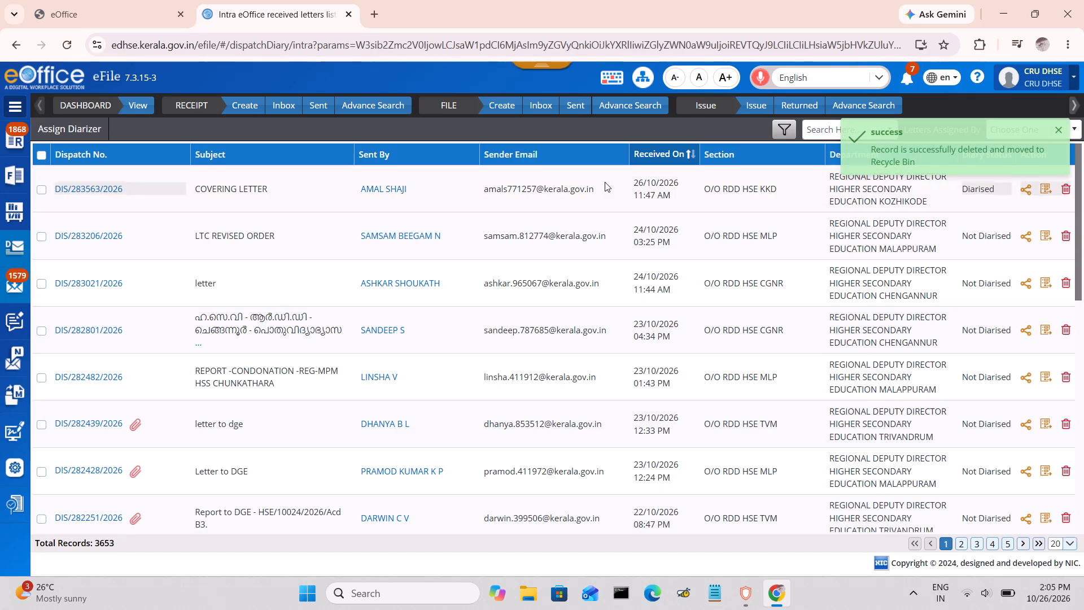
left_click(1070, 236)
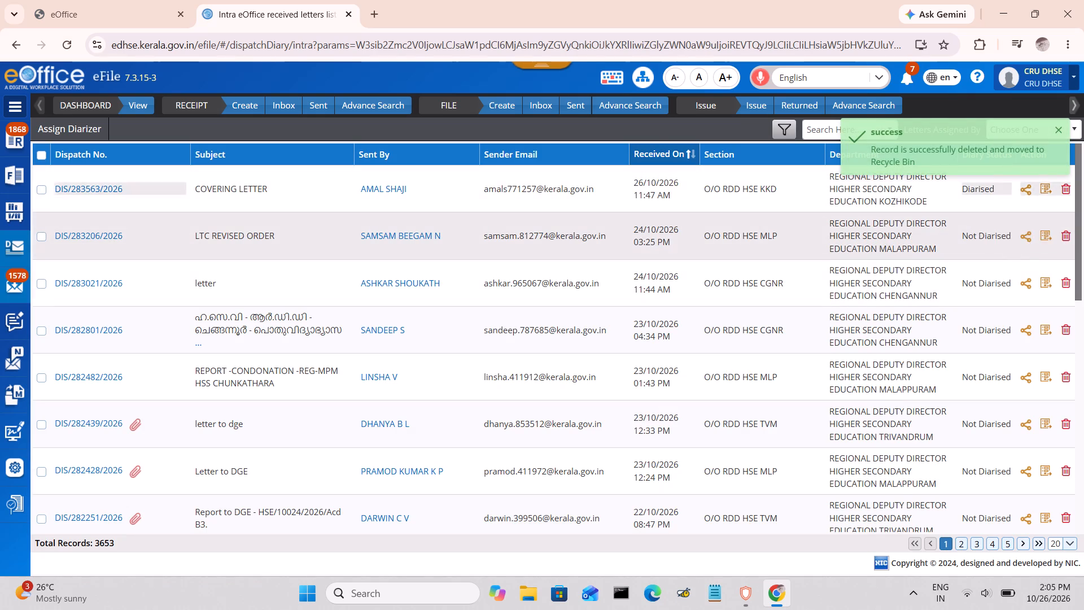
left_click(605, 184)
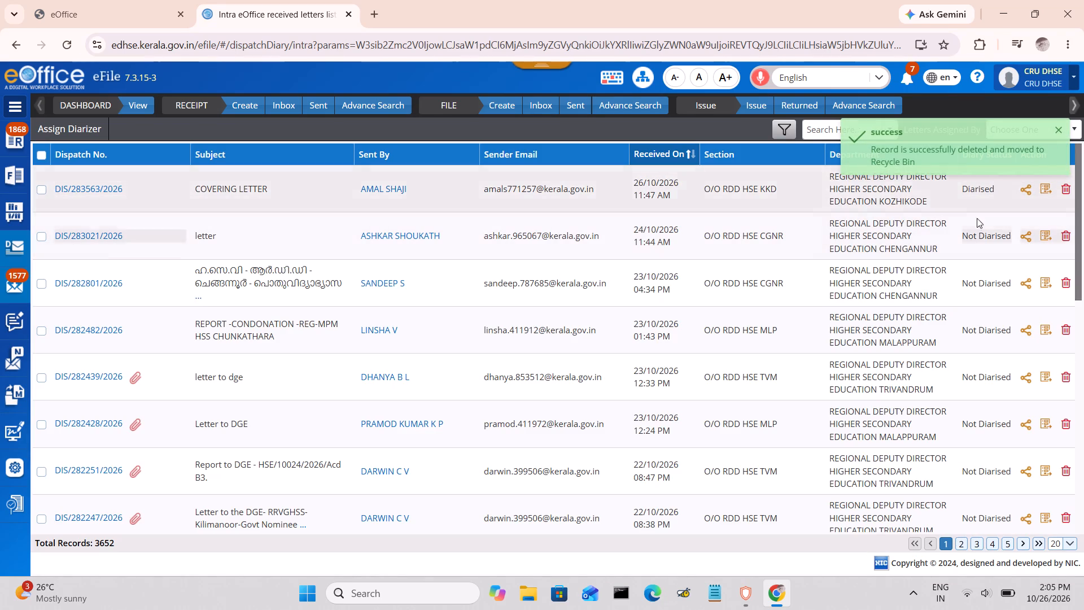
Move the undiarised Intra eOffice letters DIS/283021/2026 and DIS/282801/2026 to the Recycle Bin.
left_click(1070, 238)
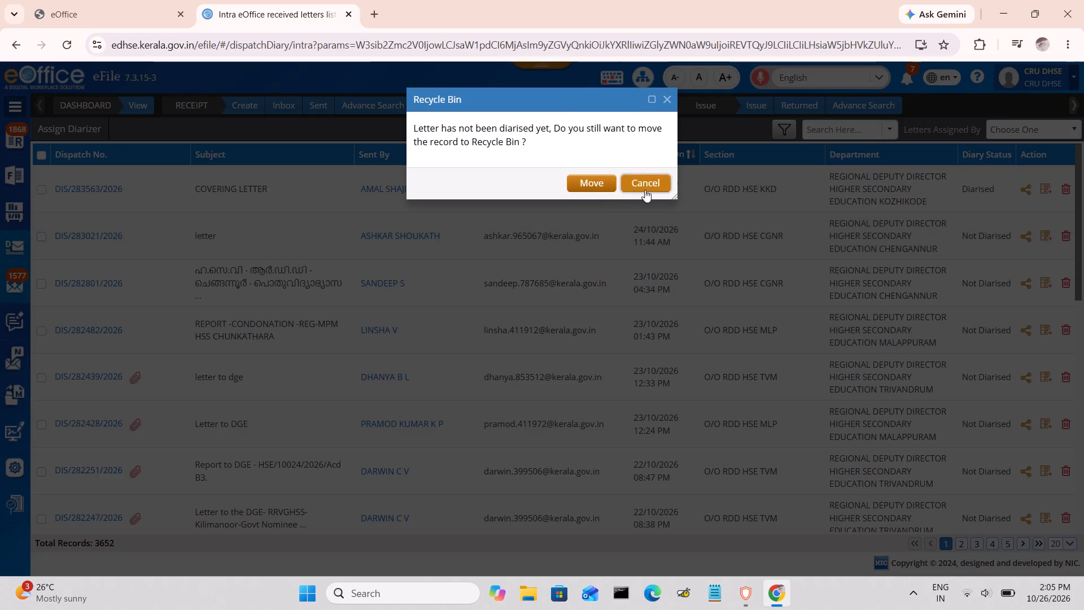
left_click(583, 181)
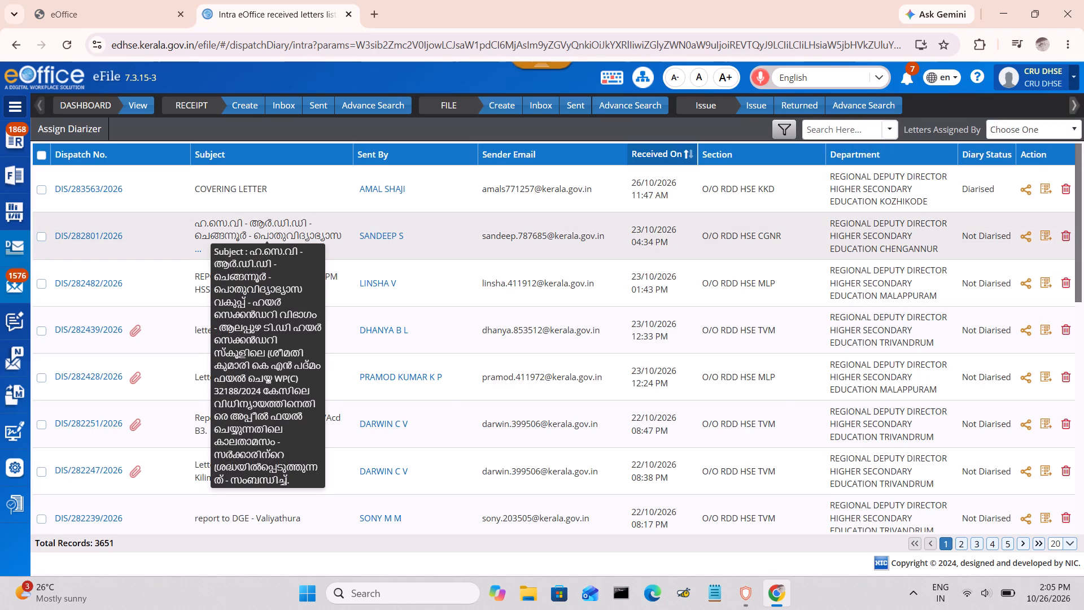
left_click(1064, 231)
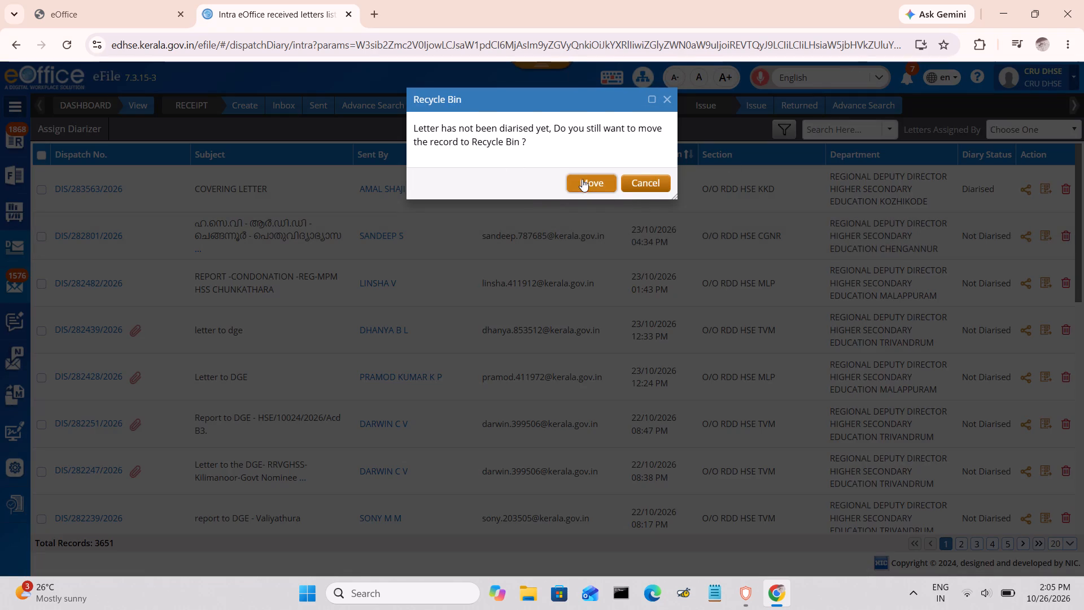
left_click(587, 183)
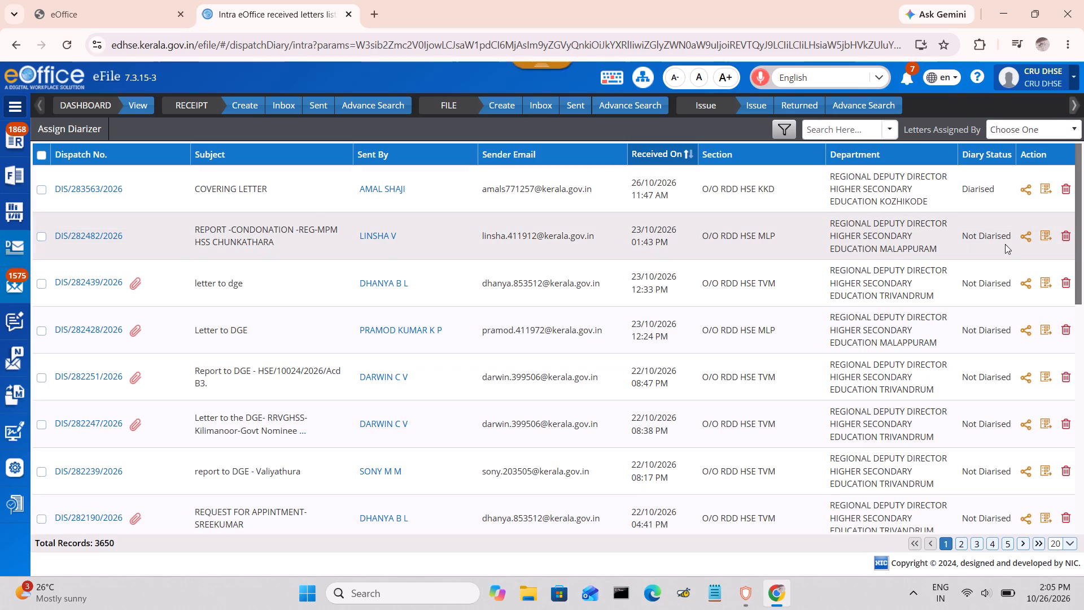
Sequence the received PDF of Intra eOffice letter DIS/282482/2026 and open its diary form.
left_click(1042, 234)
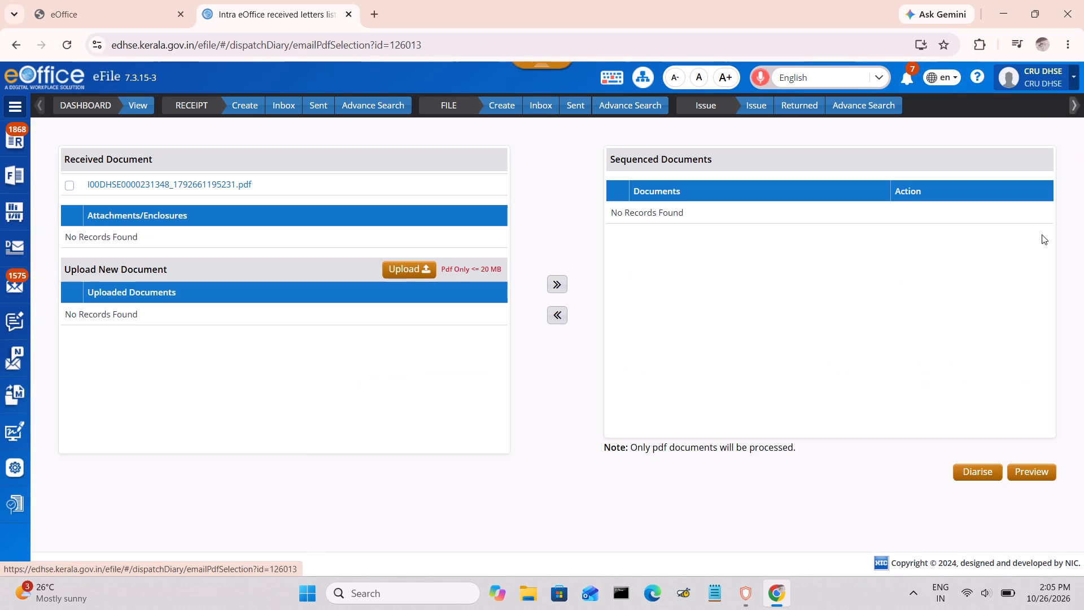
left_click(65, 184)
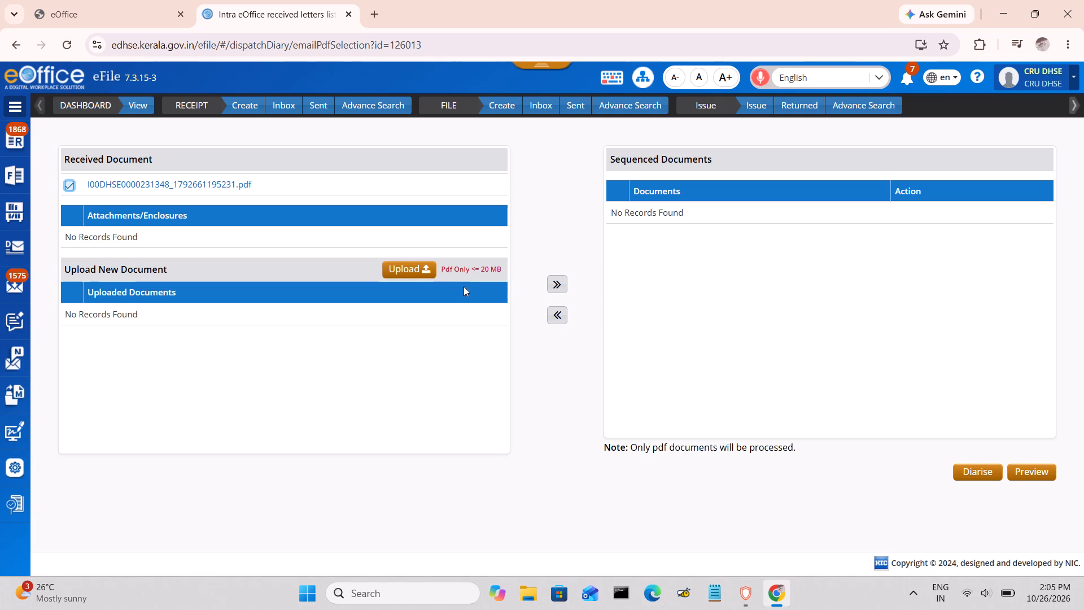
left_click(554, 278)
left_click(991, 477)
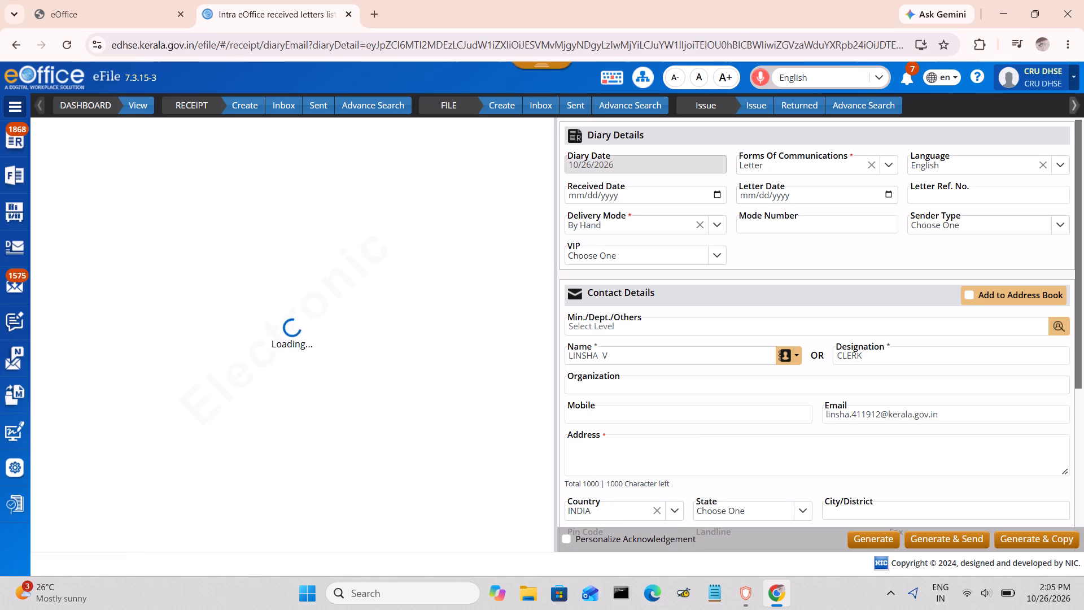
left_click(628, 470)
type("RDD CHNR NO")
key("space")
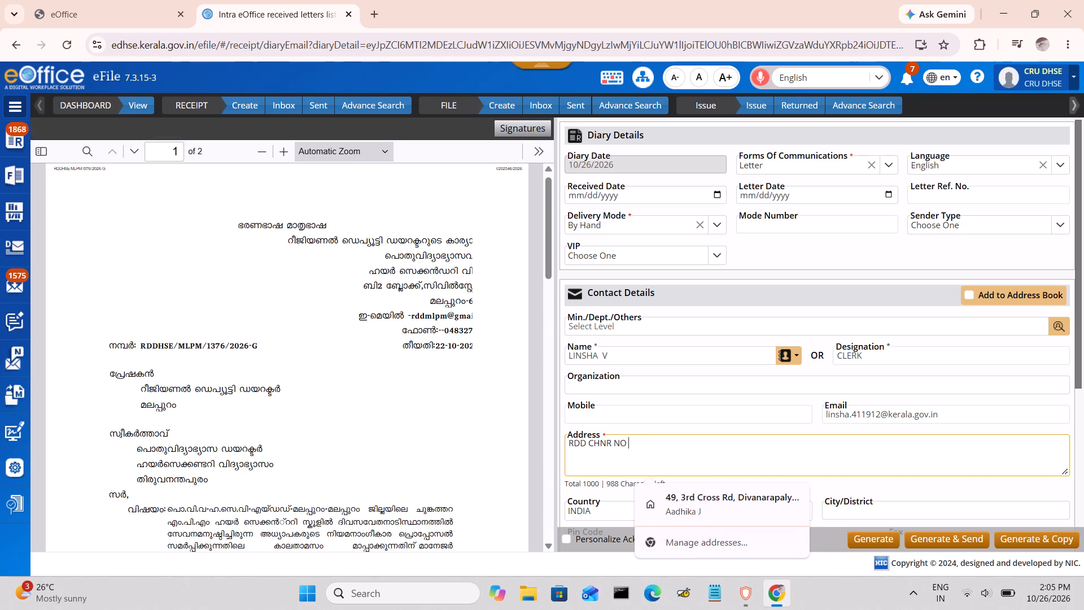
left_click_drag(588, 446, 635, 448)
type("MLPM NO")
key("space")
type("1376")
left_click_drag(666, 436, 516, 458)
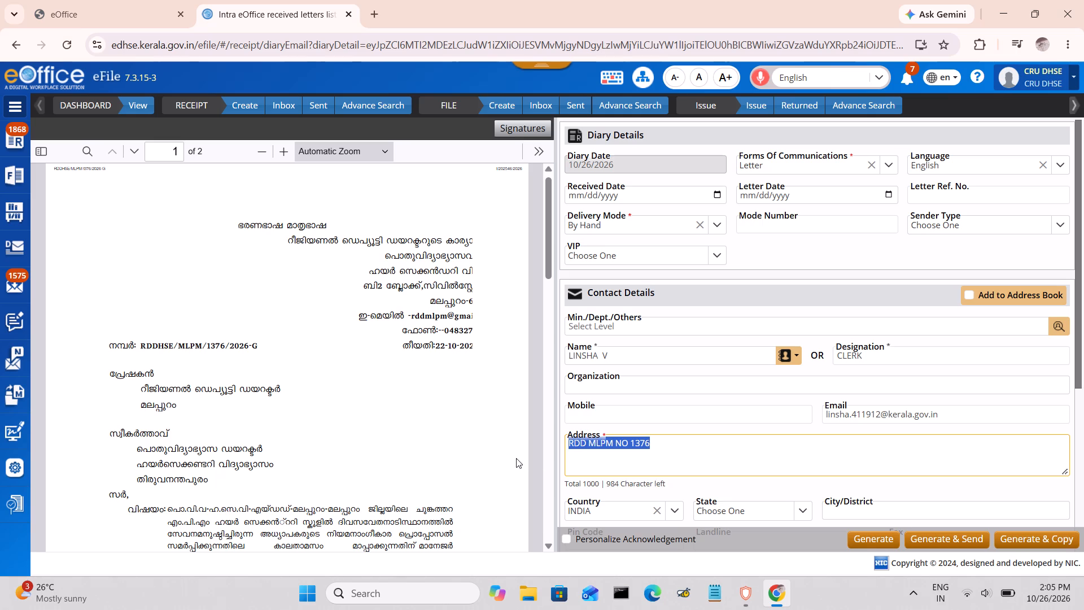
left_click_drag(516, 458, 515, 458)
key("ctrl+c")
Set the main category to General, append "- RDD MLPM NO 1376" to the subject, and generate the receipt for sending.
scroll(762, 388, "down", 5)
left_click(599, 347)
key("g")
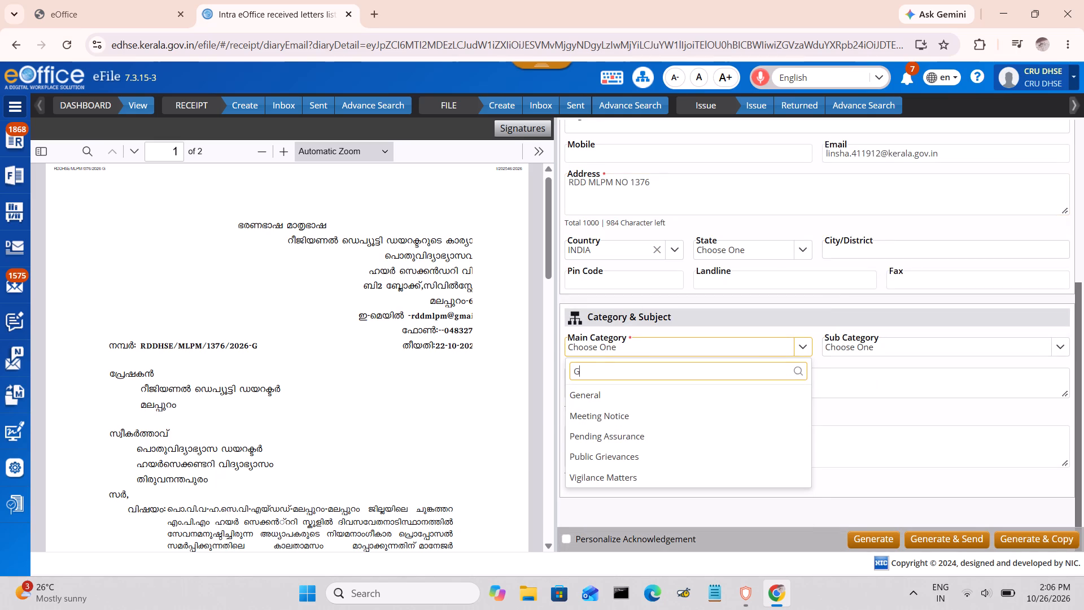
left_click(587, 395)
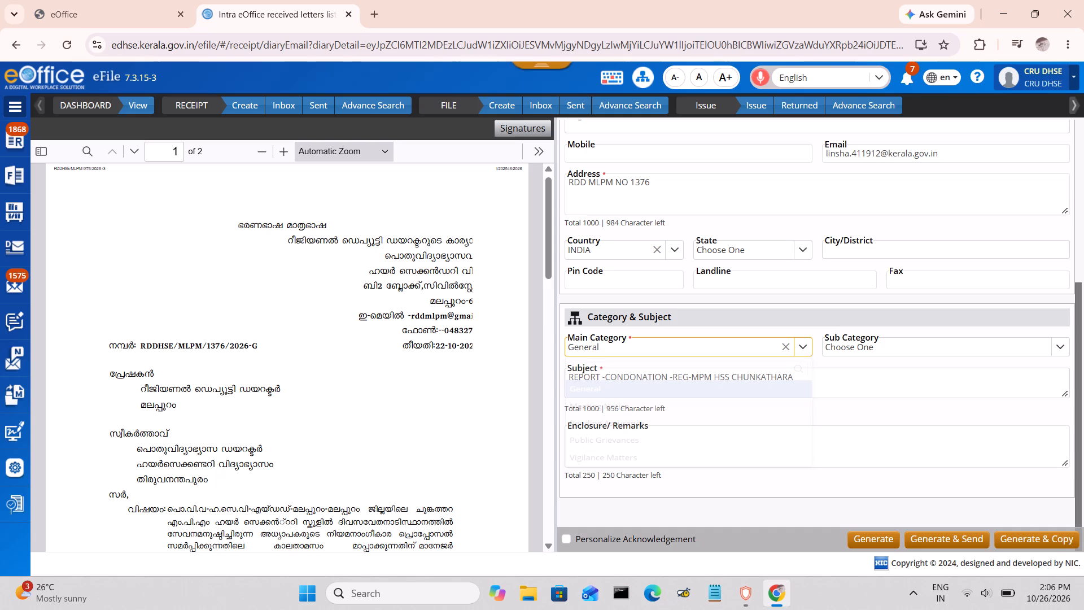
left_click(798, 378)
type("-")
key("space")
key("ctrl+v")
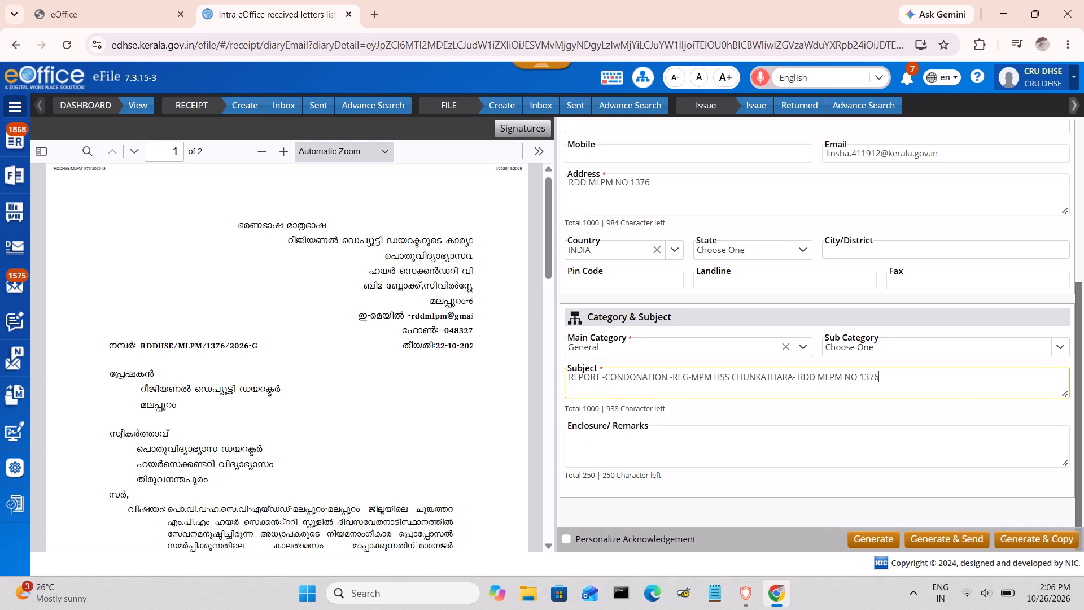
left_click(923, 534)
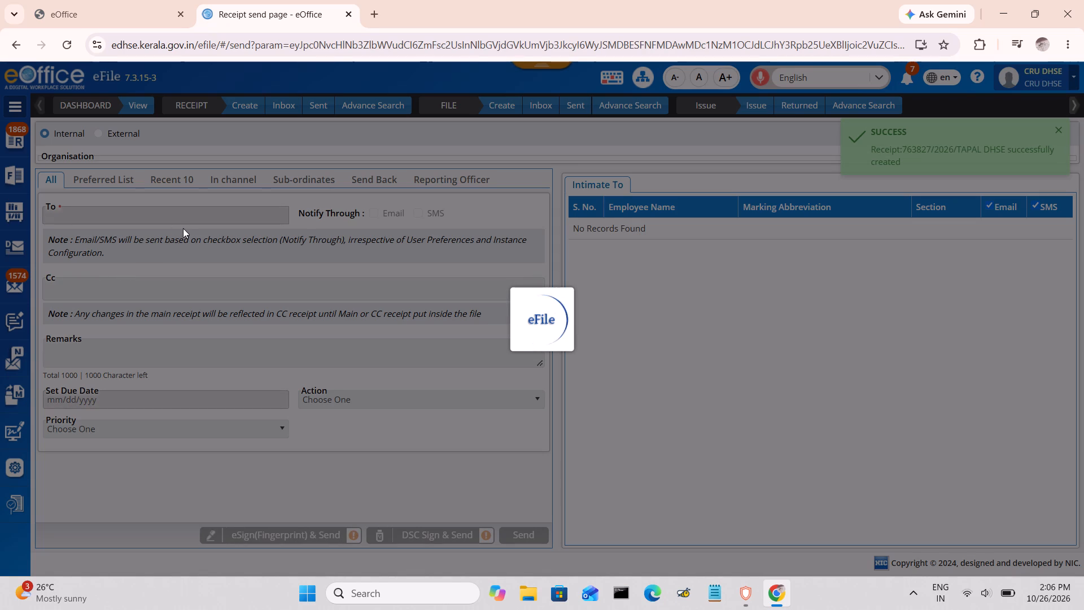
Find the recipient with ACD C and send the Chunkathara condonation receipt to the JS (ACD C) DHSE in Academic (C).
left_click(189, 223)
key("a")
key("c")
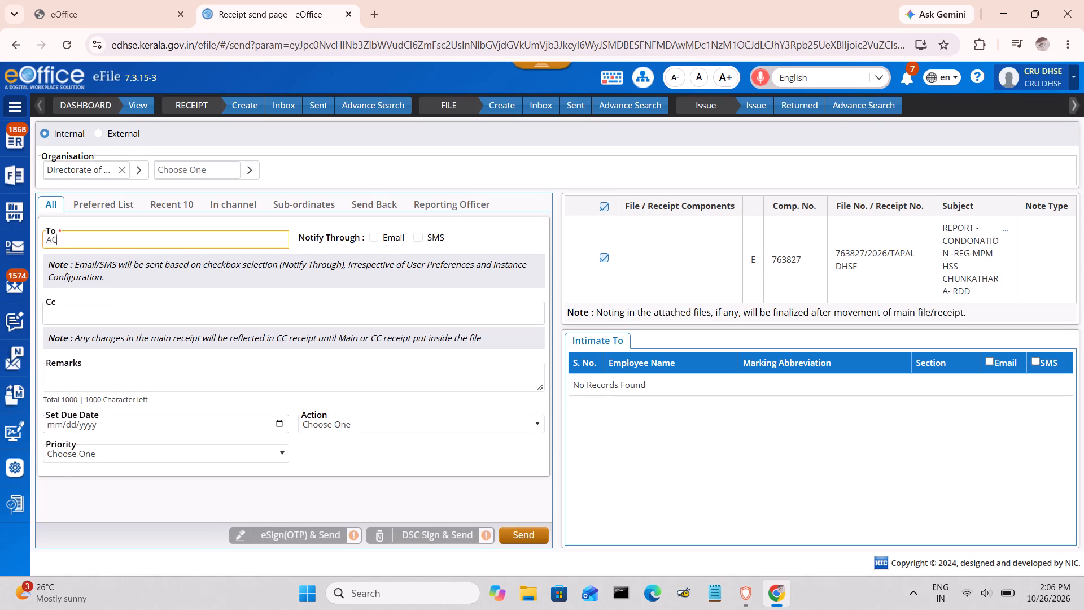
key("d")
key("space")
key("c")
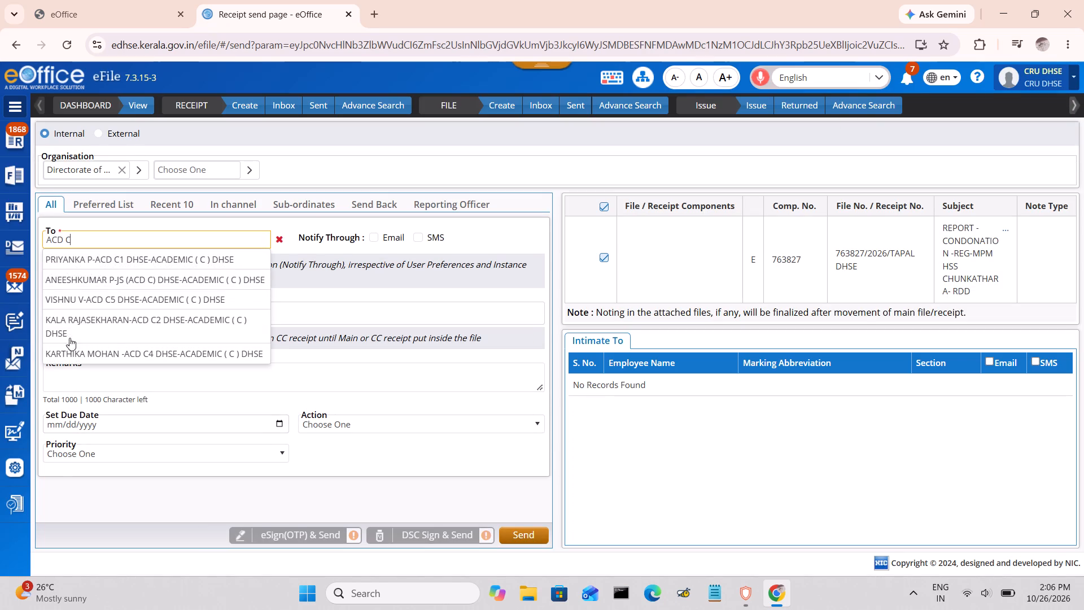
left_click(82, 278)
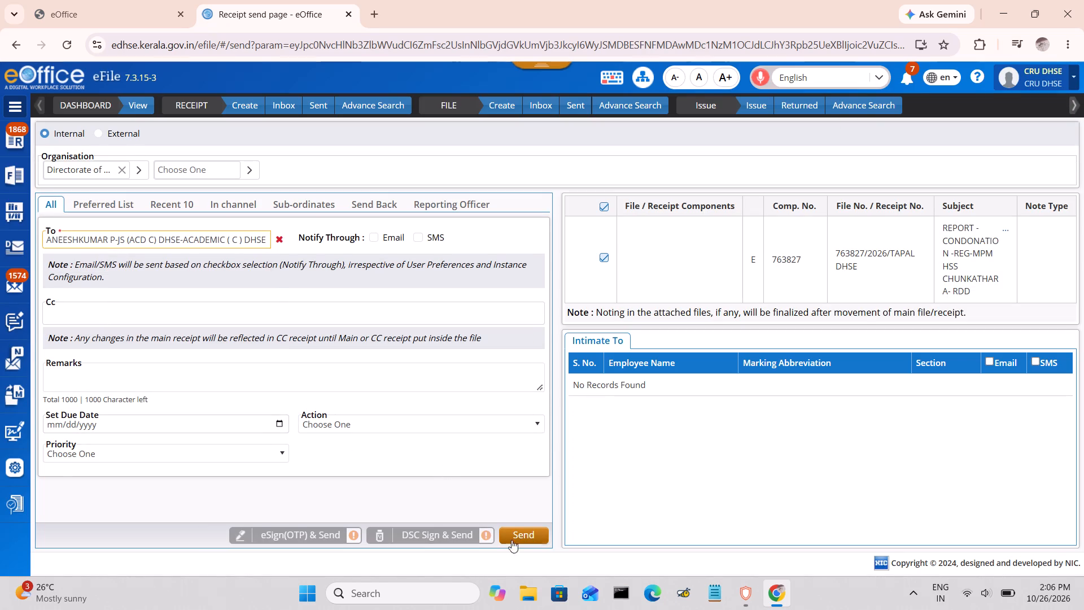
left_click(530, 536)
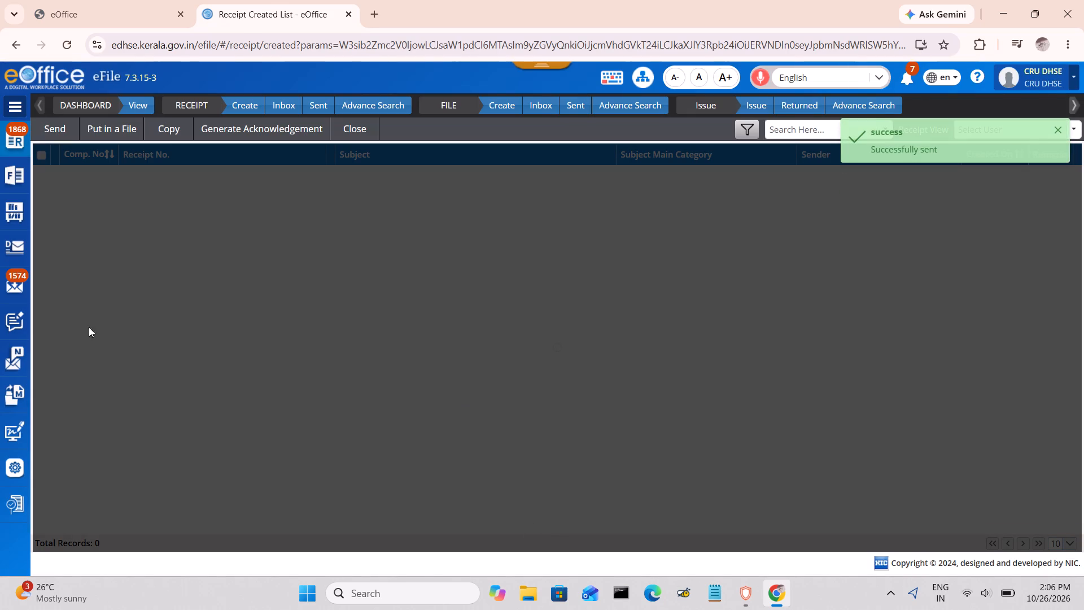
Return to the Intra eOffice received letters and move undiarised letter DIS/282439/2026 to the Recycle Bin.
left_click(15, 282)
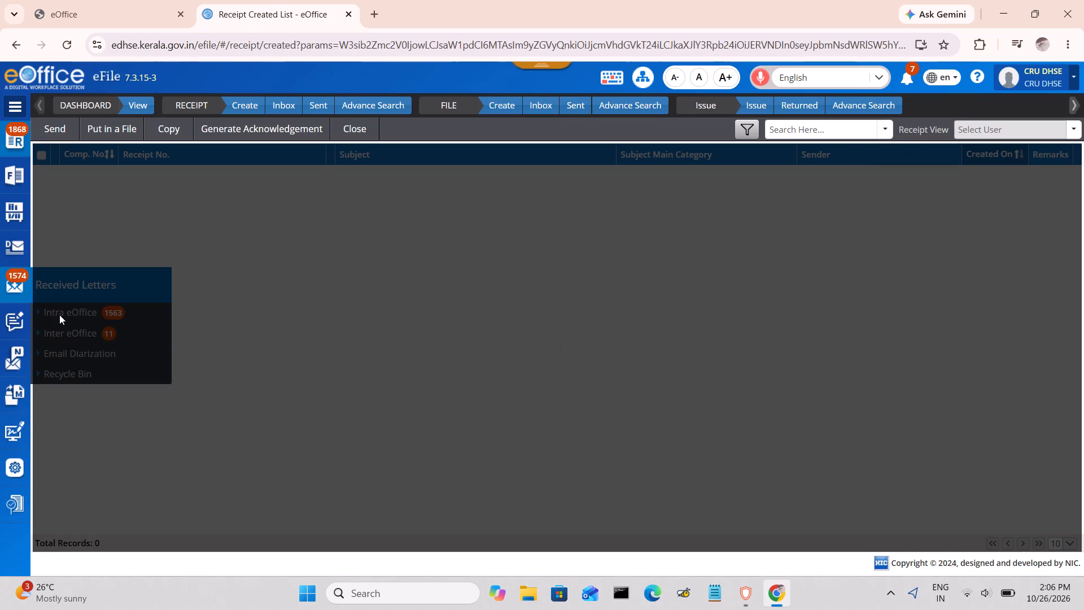
left_click(71, 312)
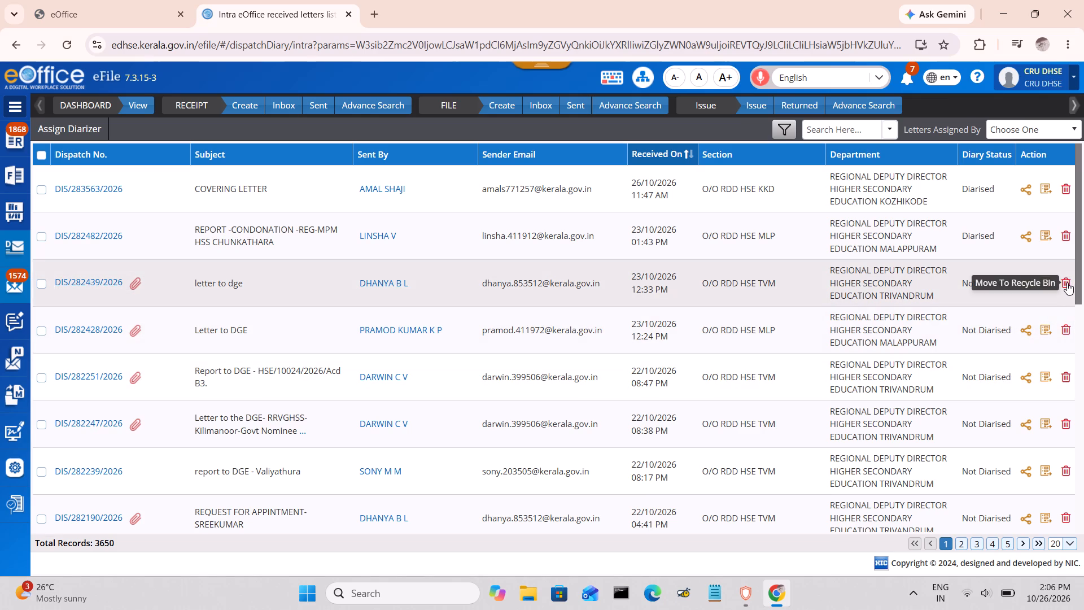
left_click(1067, 282)
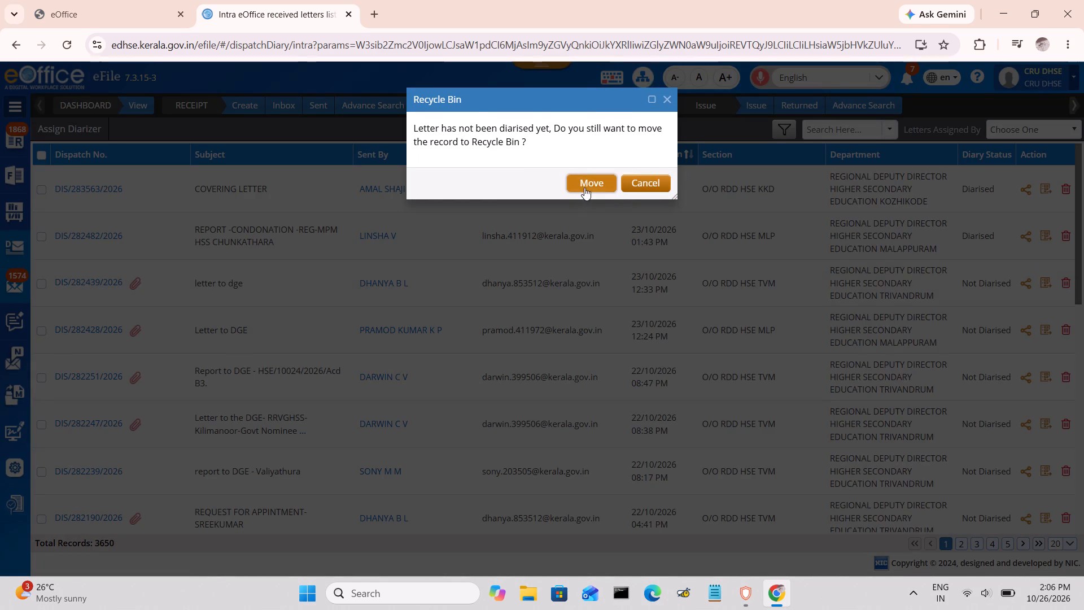
left_click(585, 185)
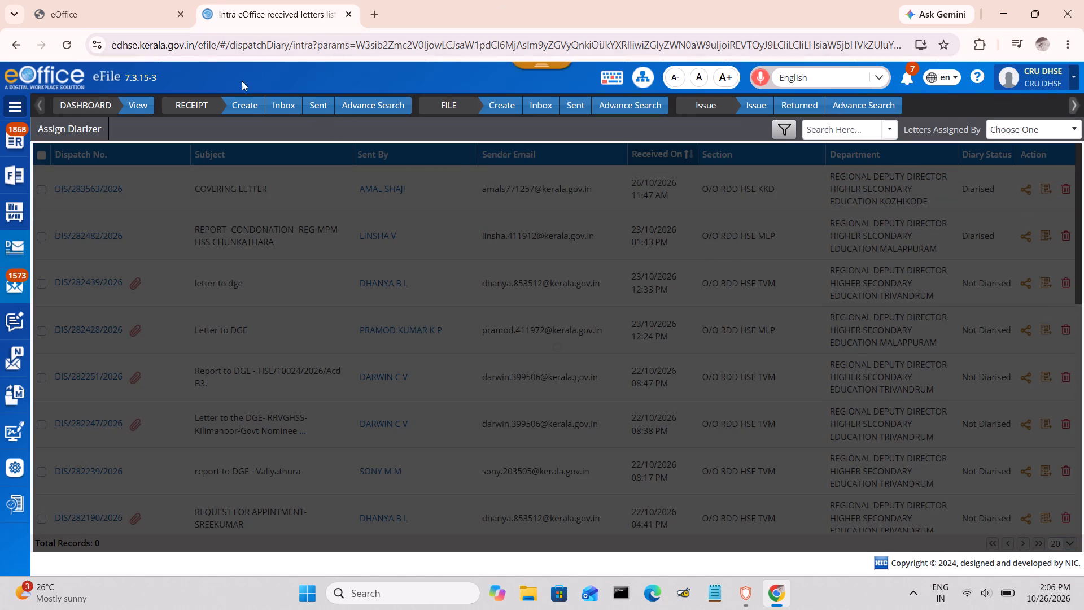
Close the eOffice browser window and the Accops HySecure client.
left_click(1062, 15)
left_click(798, 97)
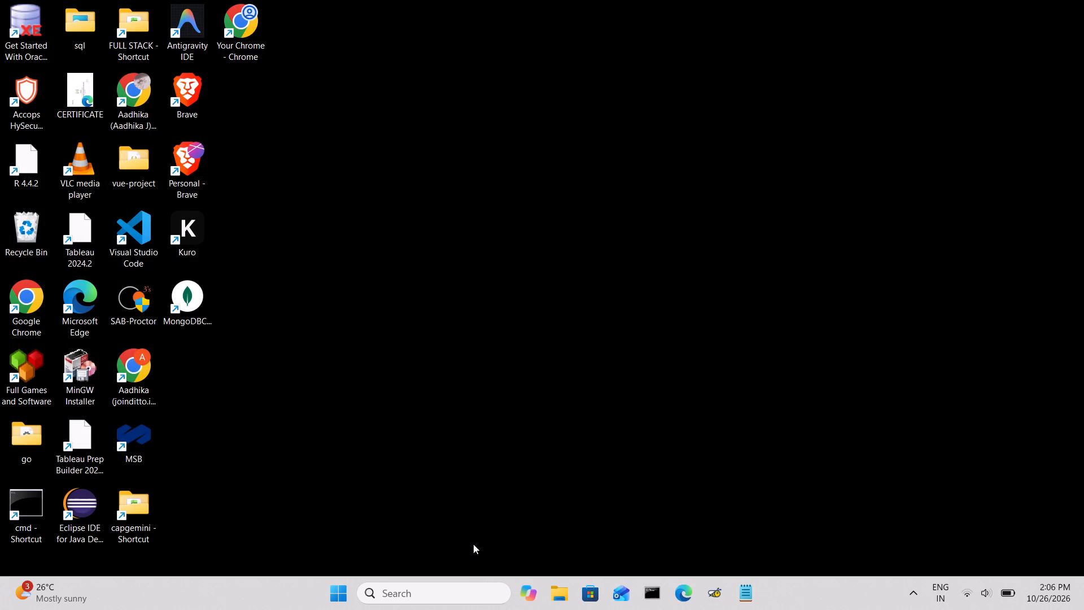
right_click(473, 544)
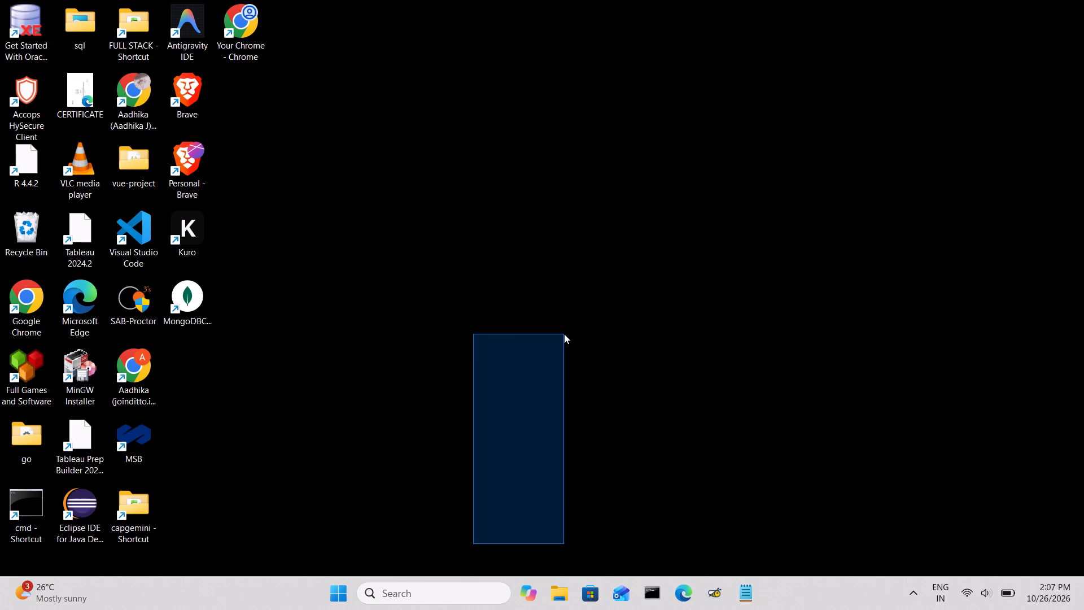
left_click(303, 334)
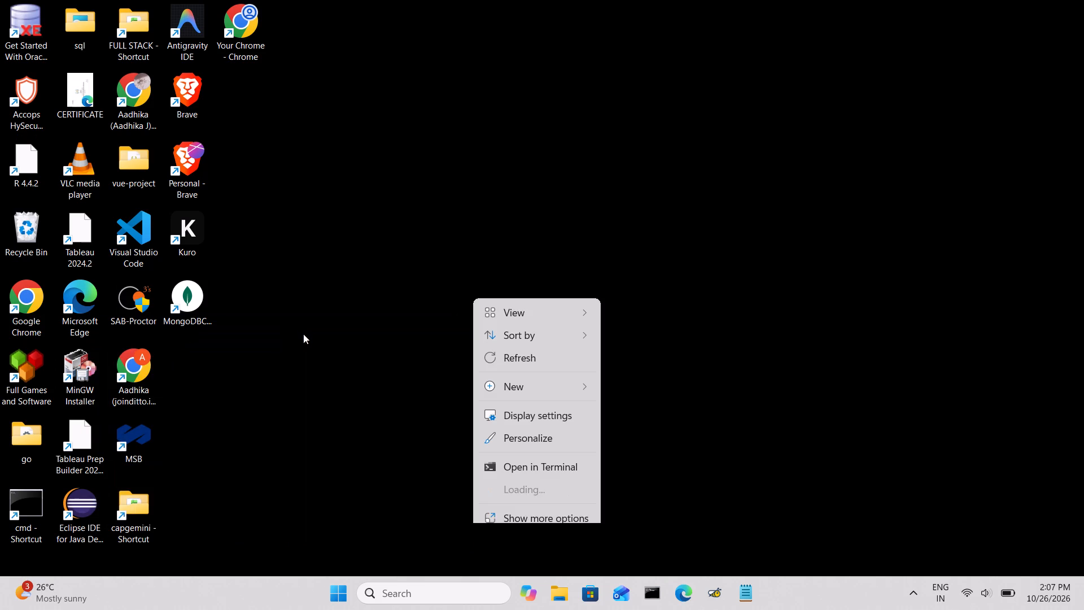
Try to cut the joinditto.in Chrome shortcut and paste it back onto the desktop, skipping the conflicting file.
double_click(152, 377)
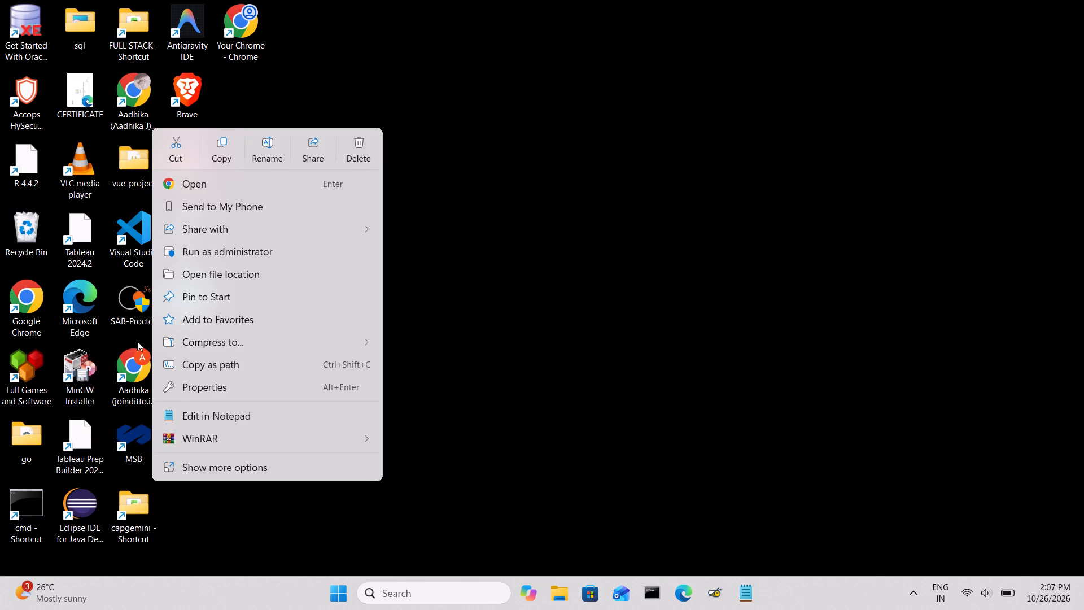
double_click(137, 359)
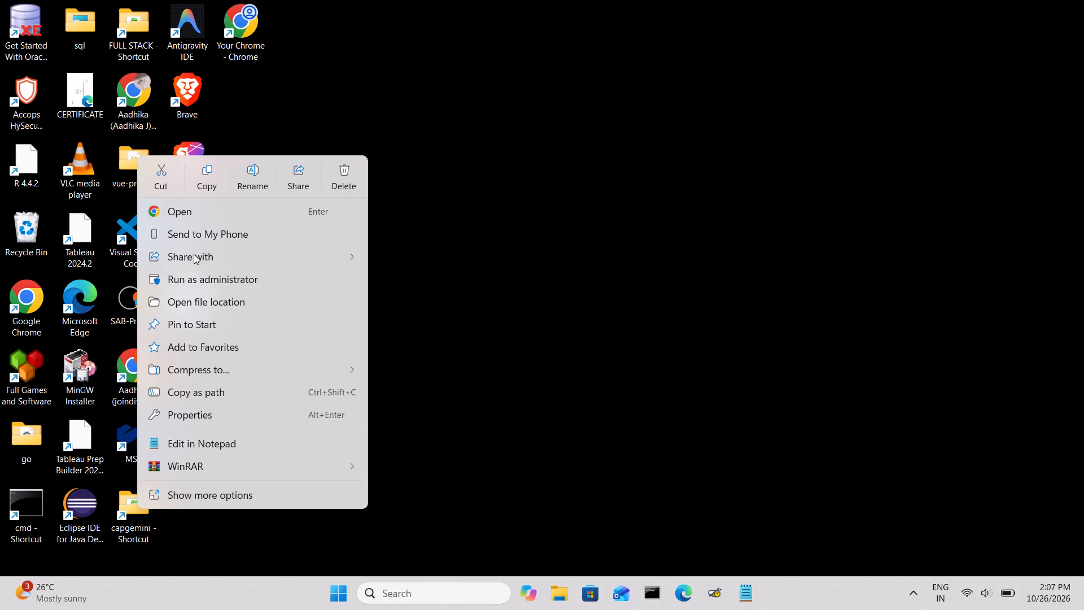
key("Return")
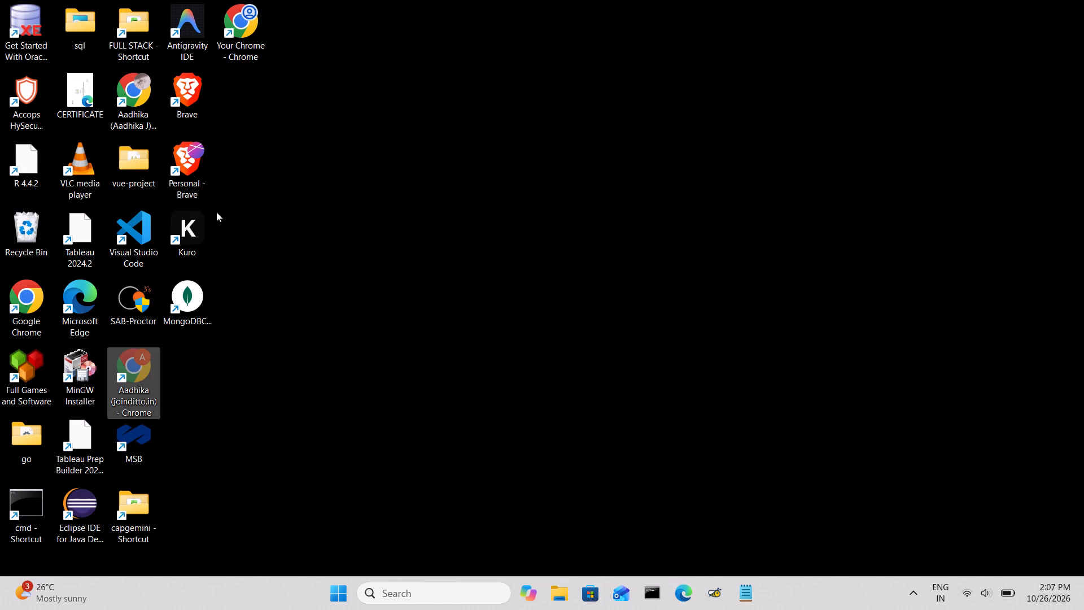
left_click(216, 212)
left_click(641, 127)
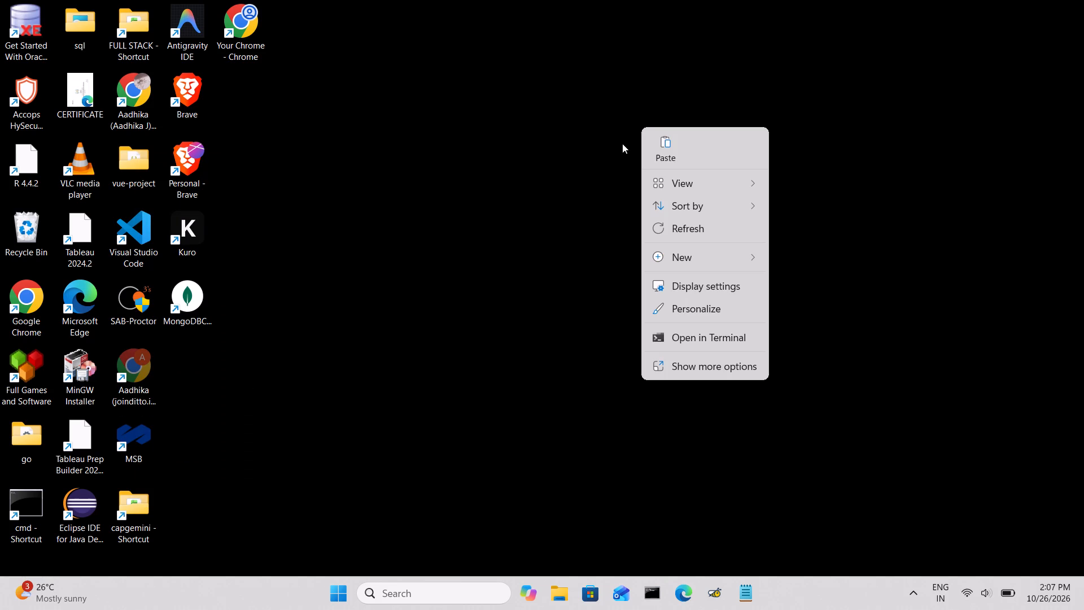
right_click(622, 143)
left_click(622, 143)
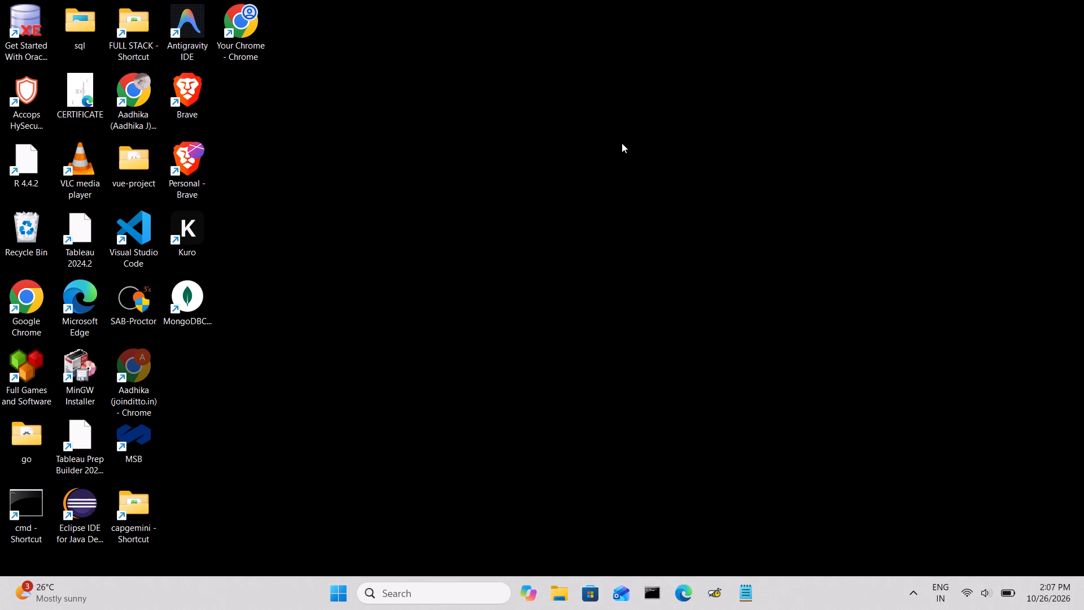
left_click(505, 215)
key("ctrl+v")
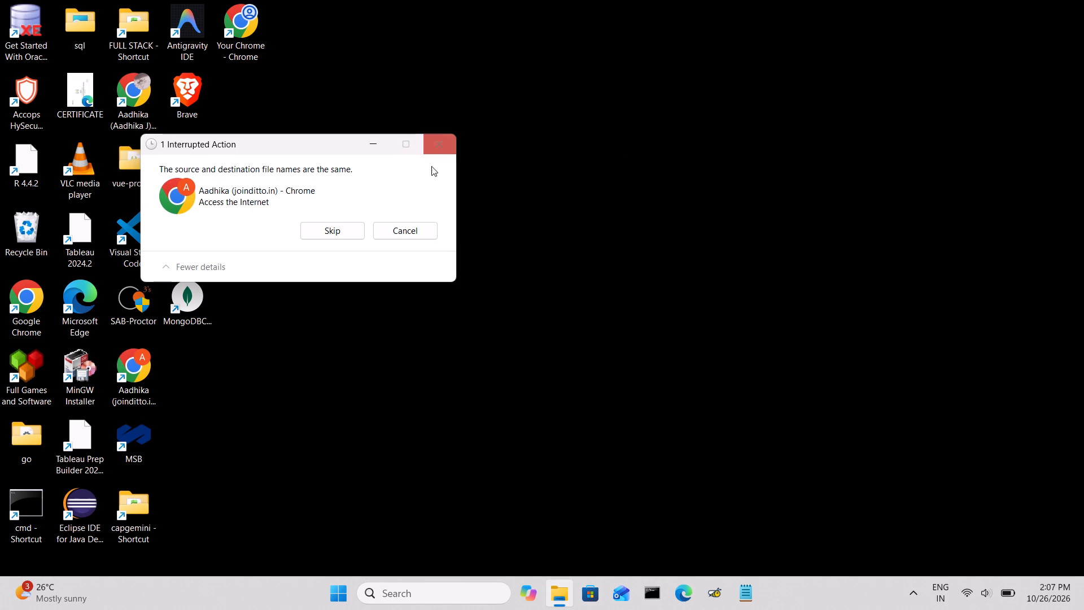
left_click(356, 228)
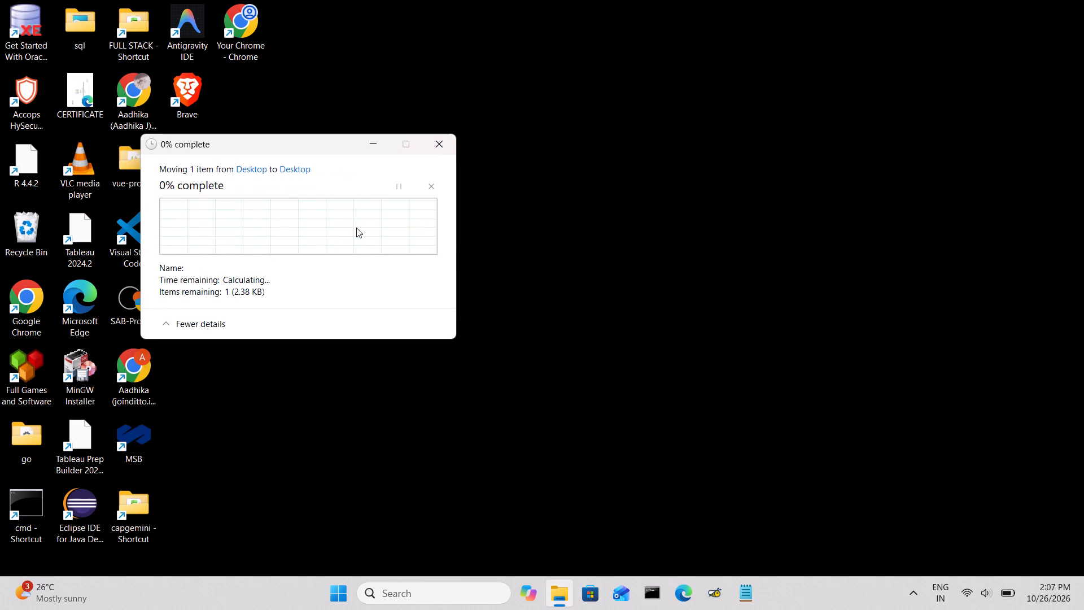
Open Chrome with the joinditto.in work profile from its desktop shortcut.
double_click(127, 382)
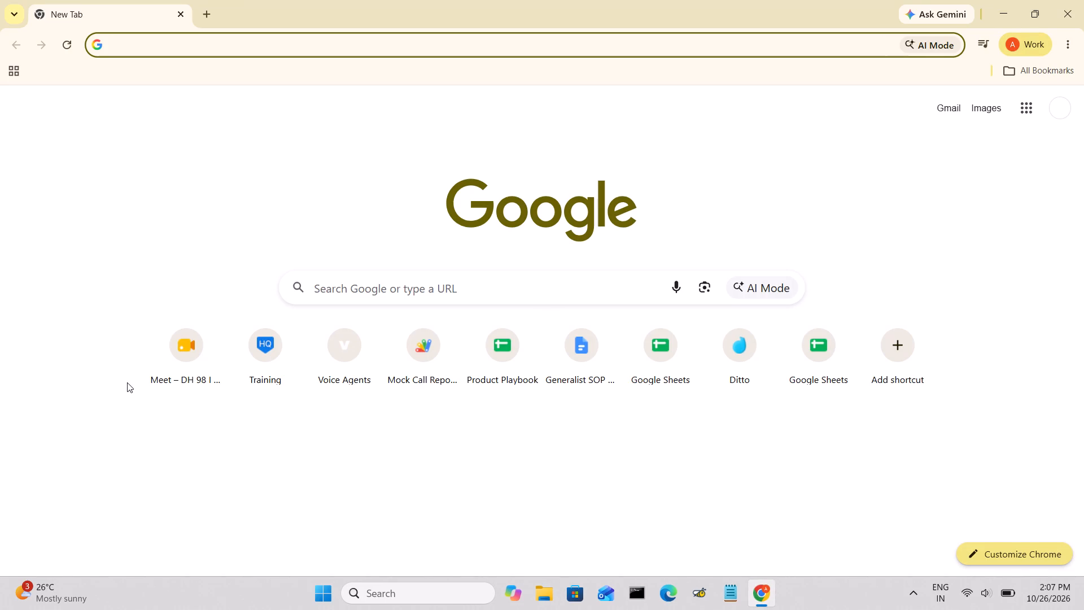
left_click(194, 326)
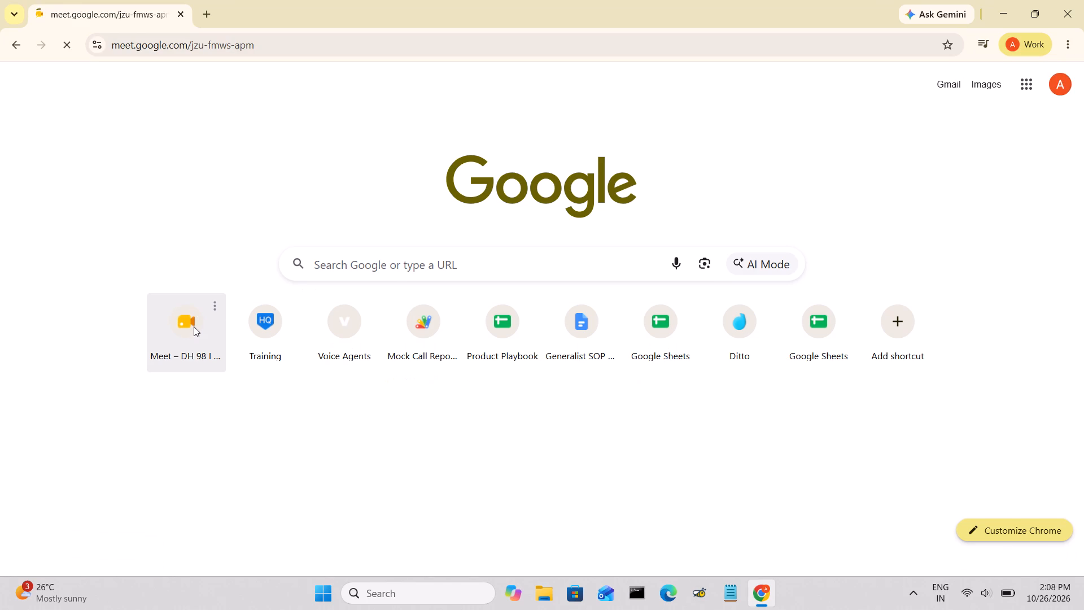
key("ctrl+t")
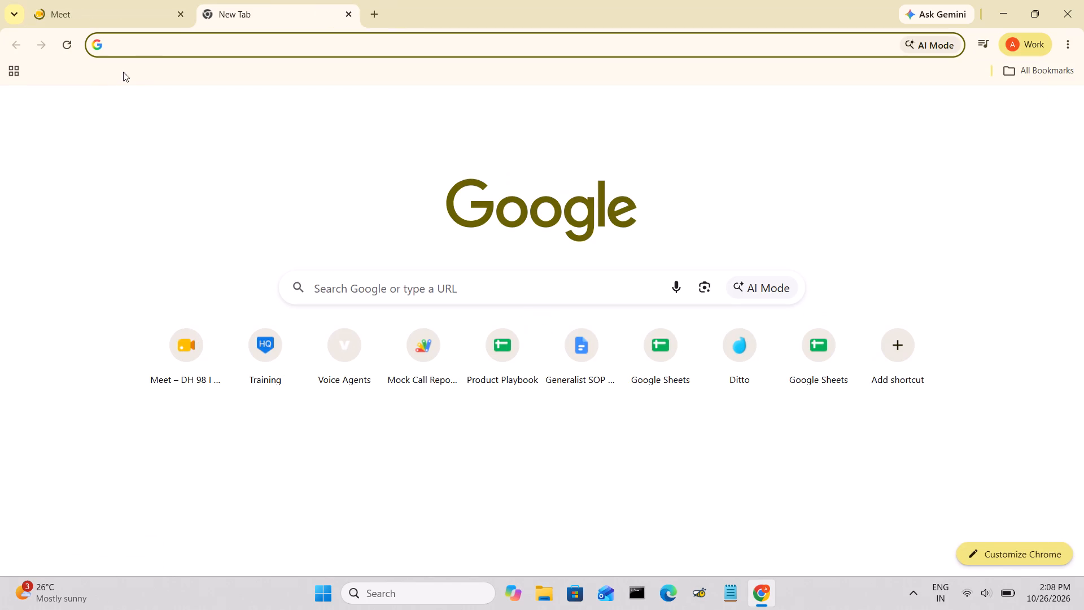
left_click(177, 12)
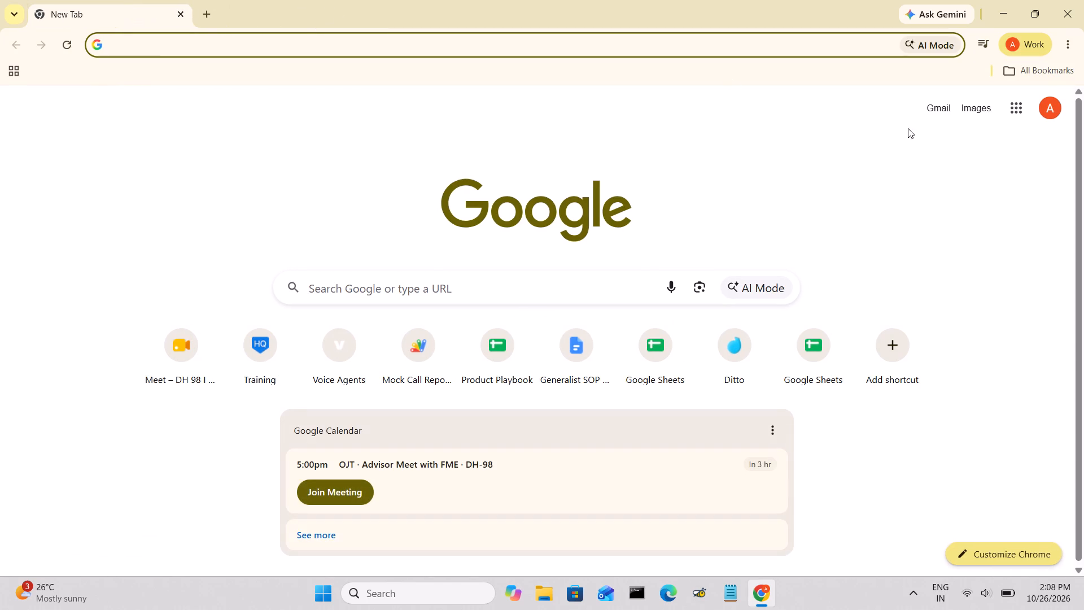
Open the Google apps list from the new tab page of the work profile.
left_click(1023, 101)
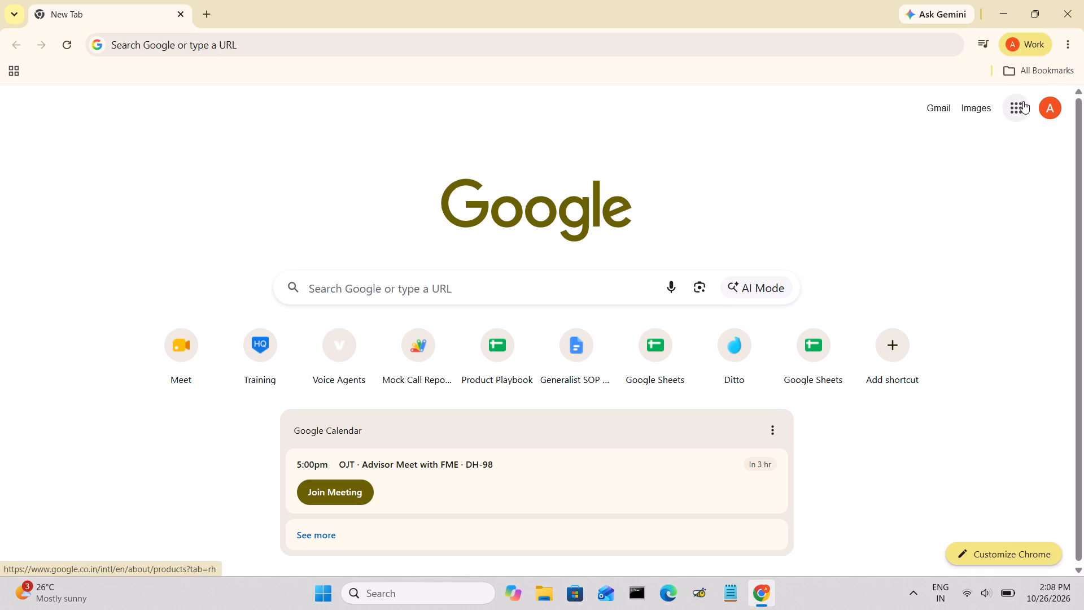